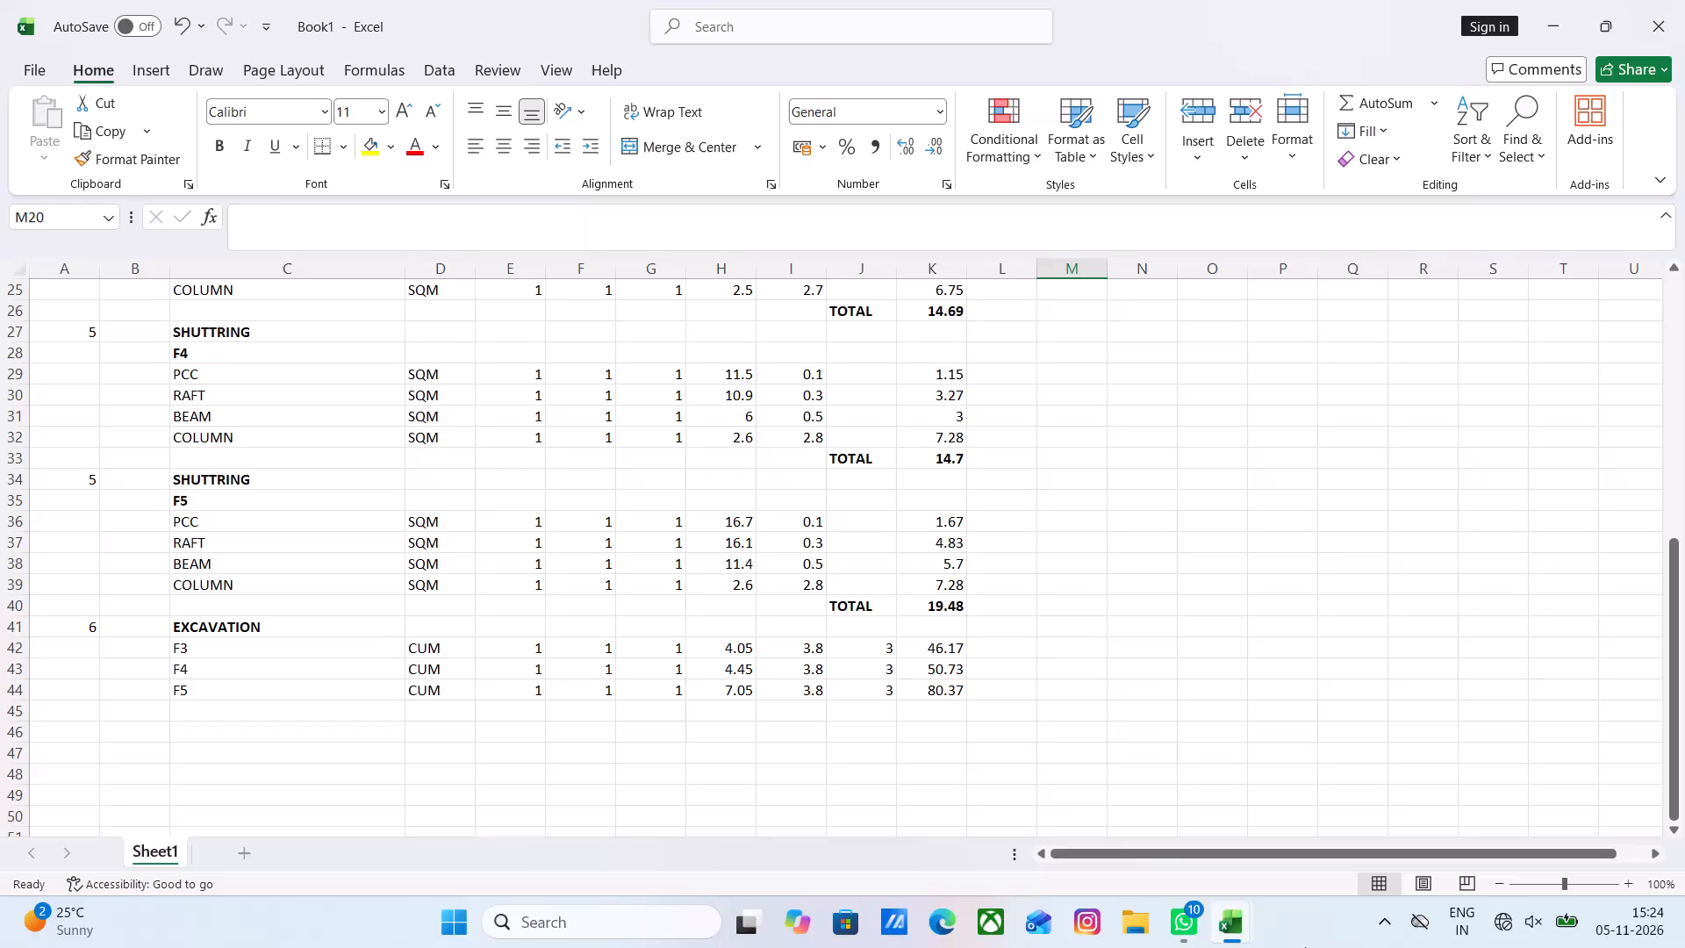
On the BBS (F5) sheet of the NAMKUM CLIENT BILL workbook, set No. of Unit to 1 for all raft, beam and column rows.
left_click(1236, 930)
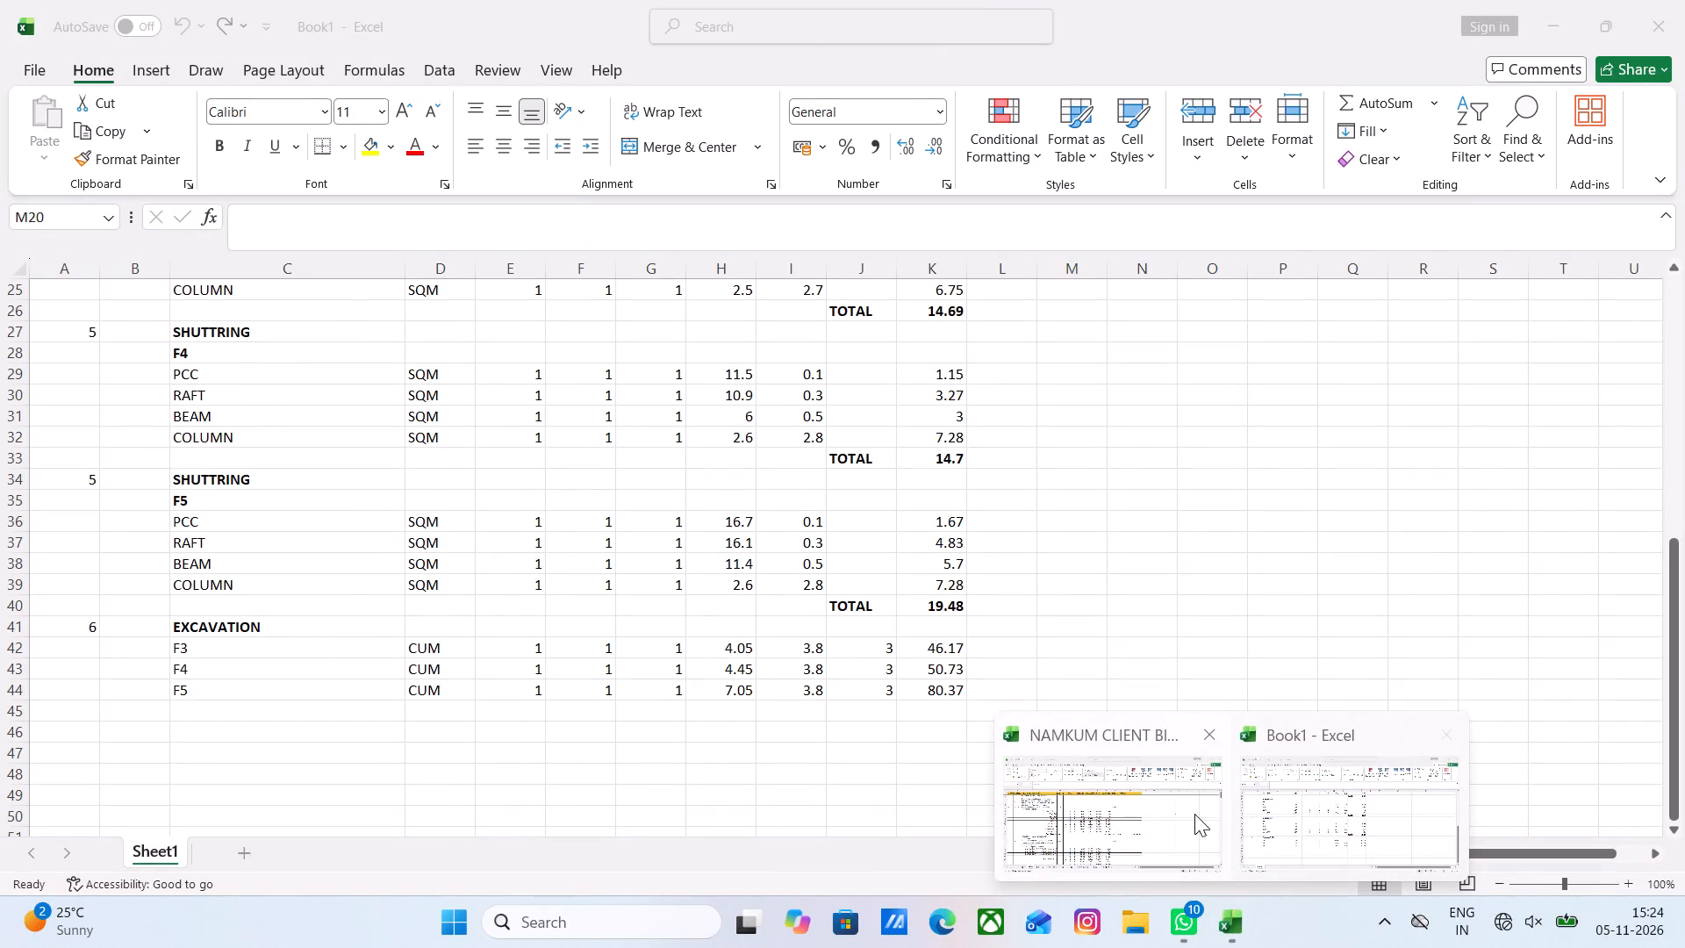
left_click(1194, 814)
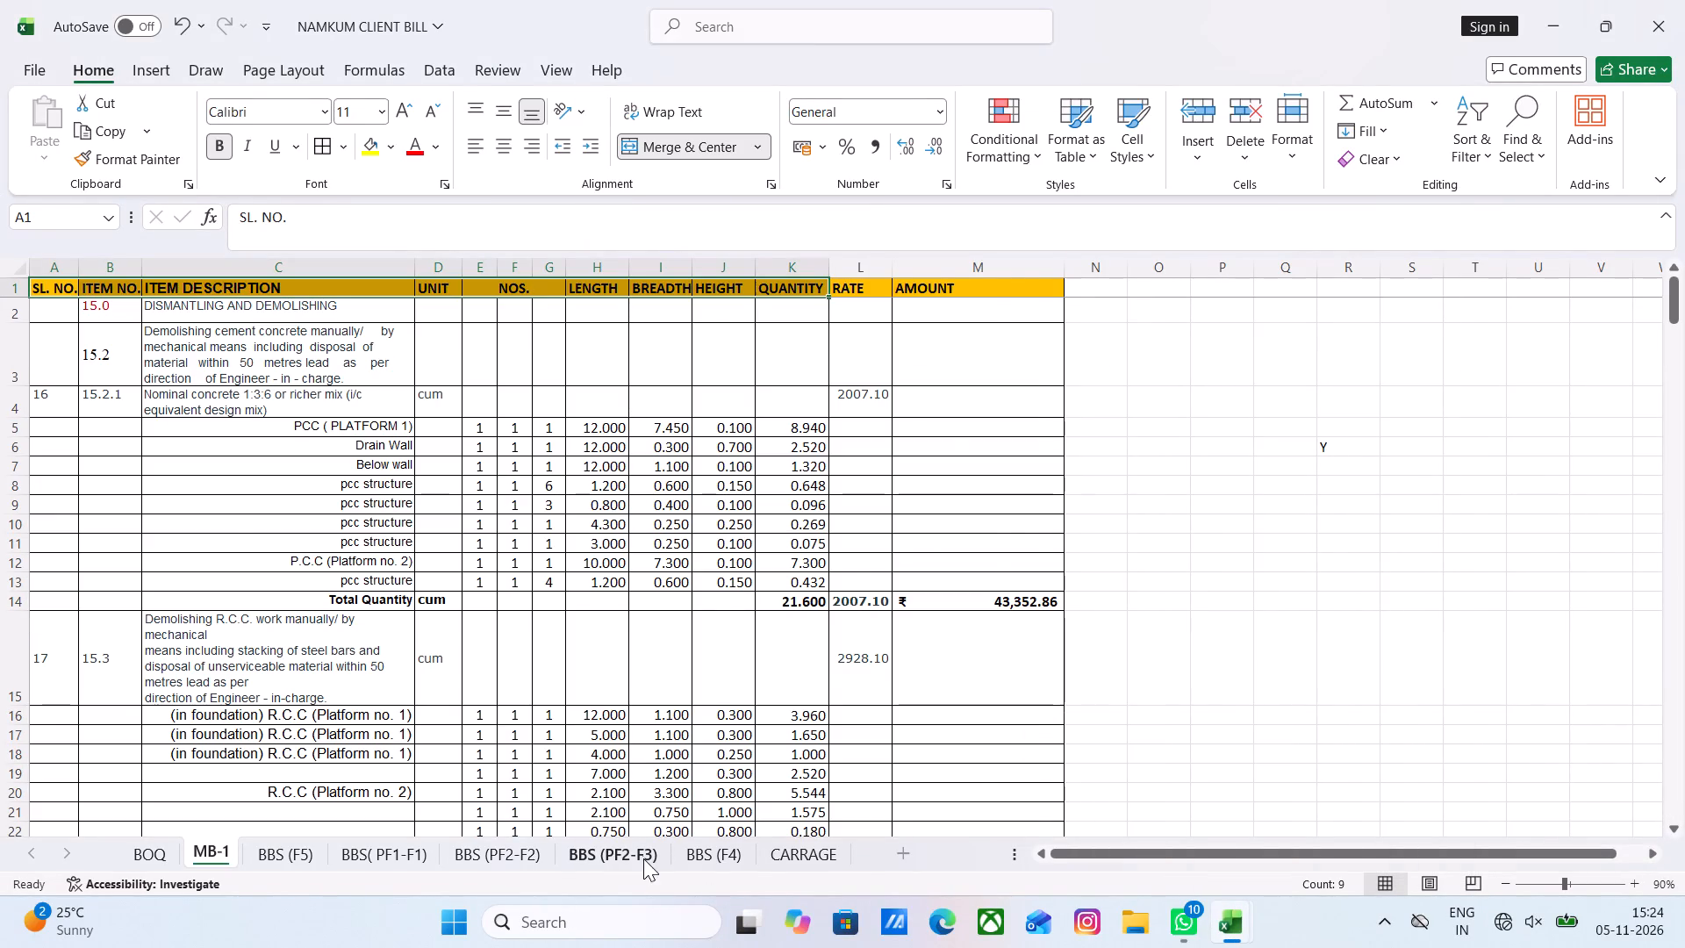
left_click(642, 856)
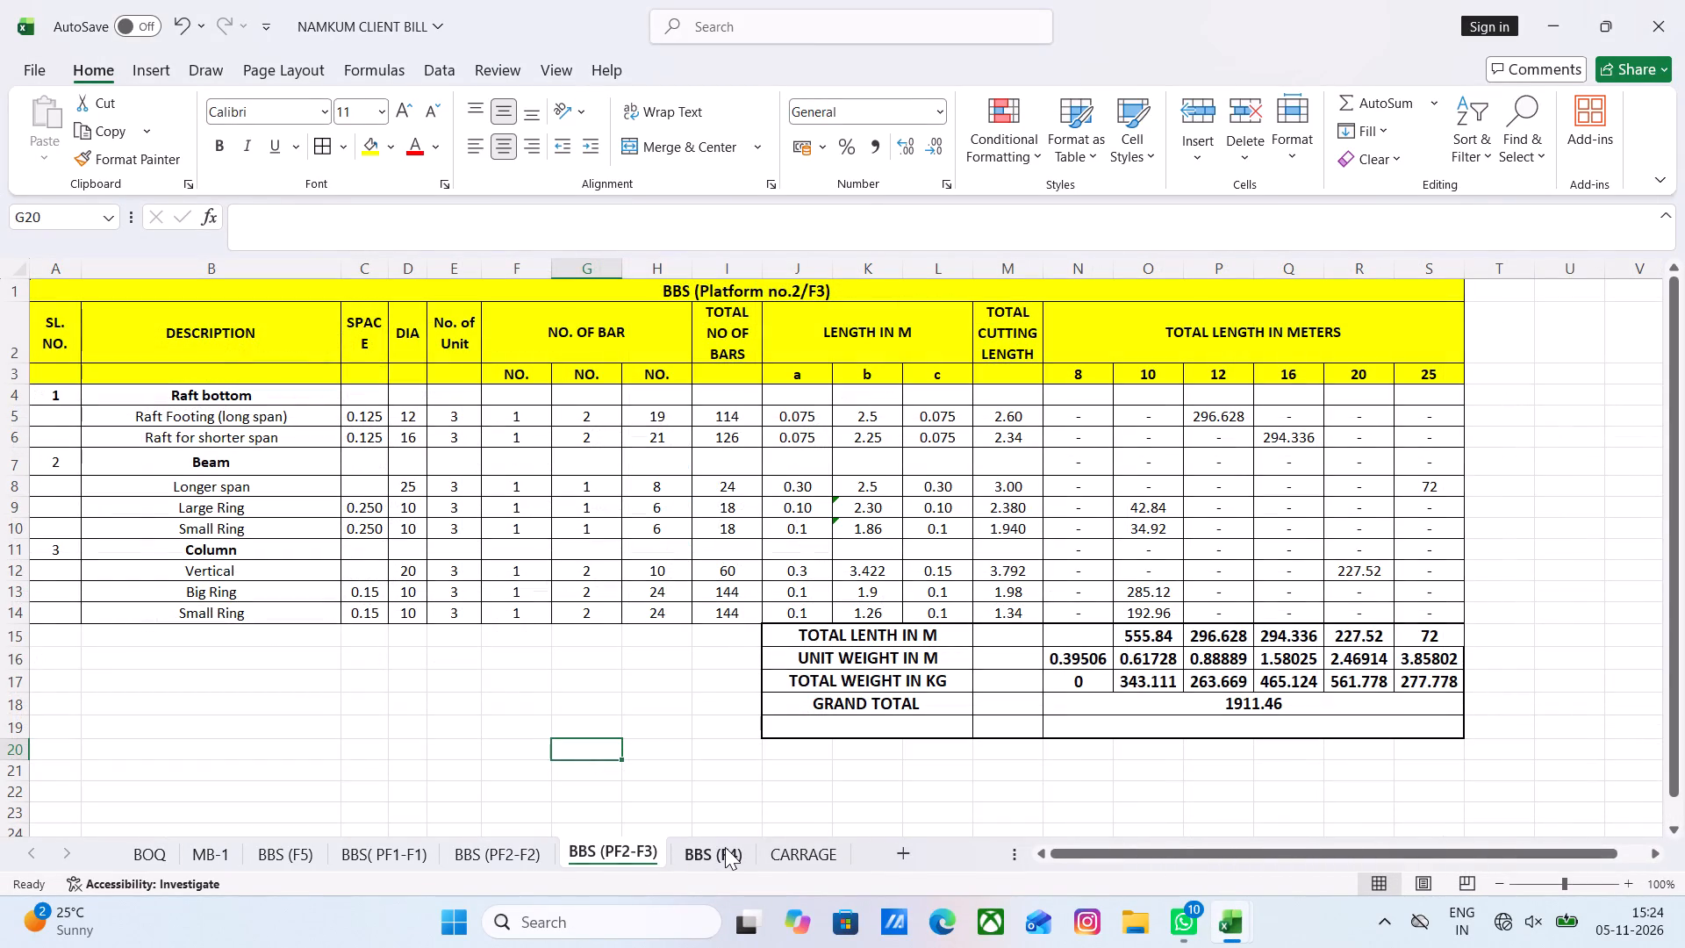
left_click(306, 851)
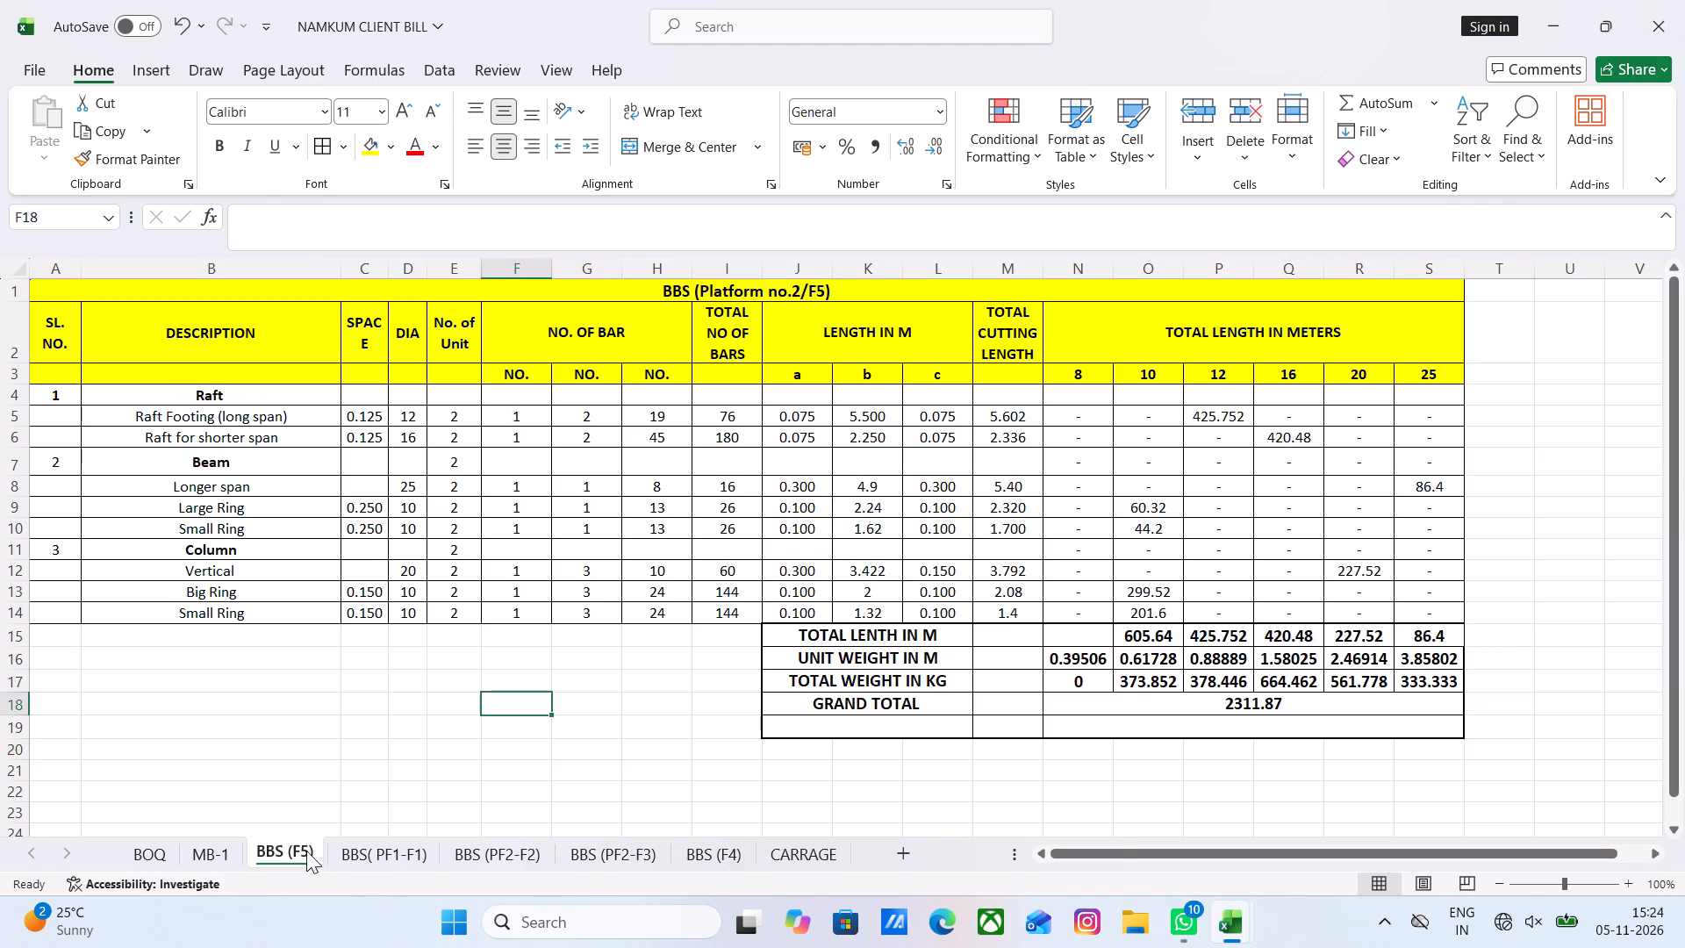
left_click(460, 418)
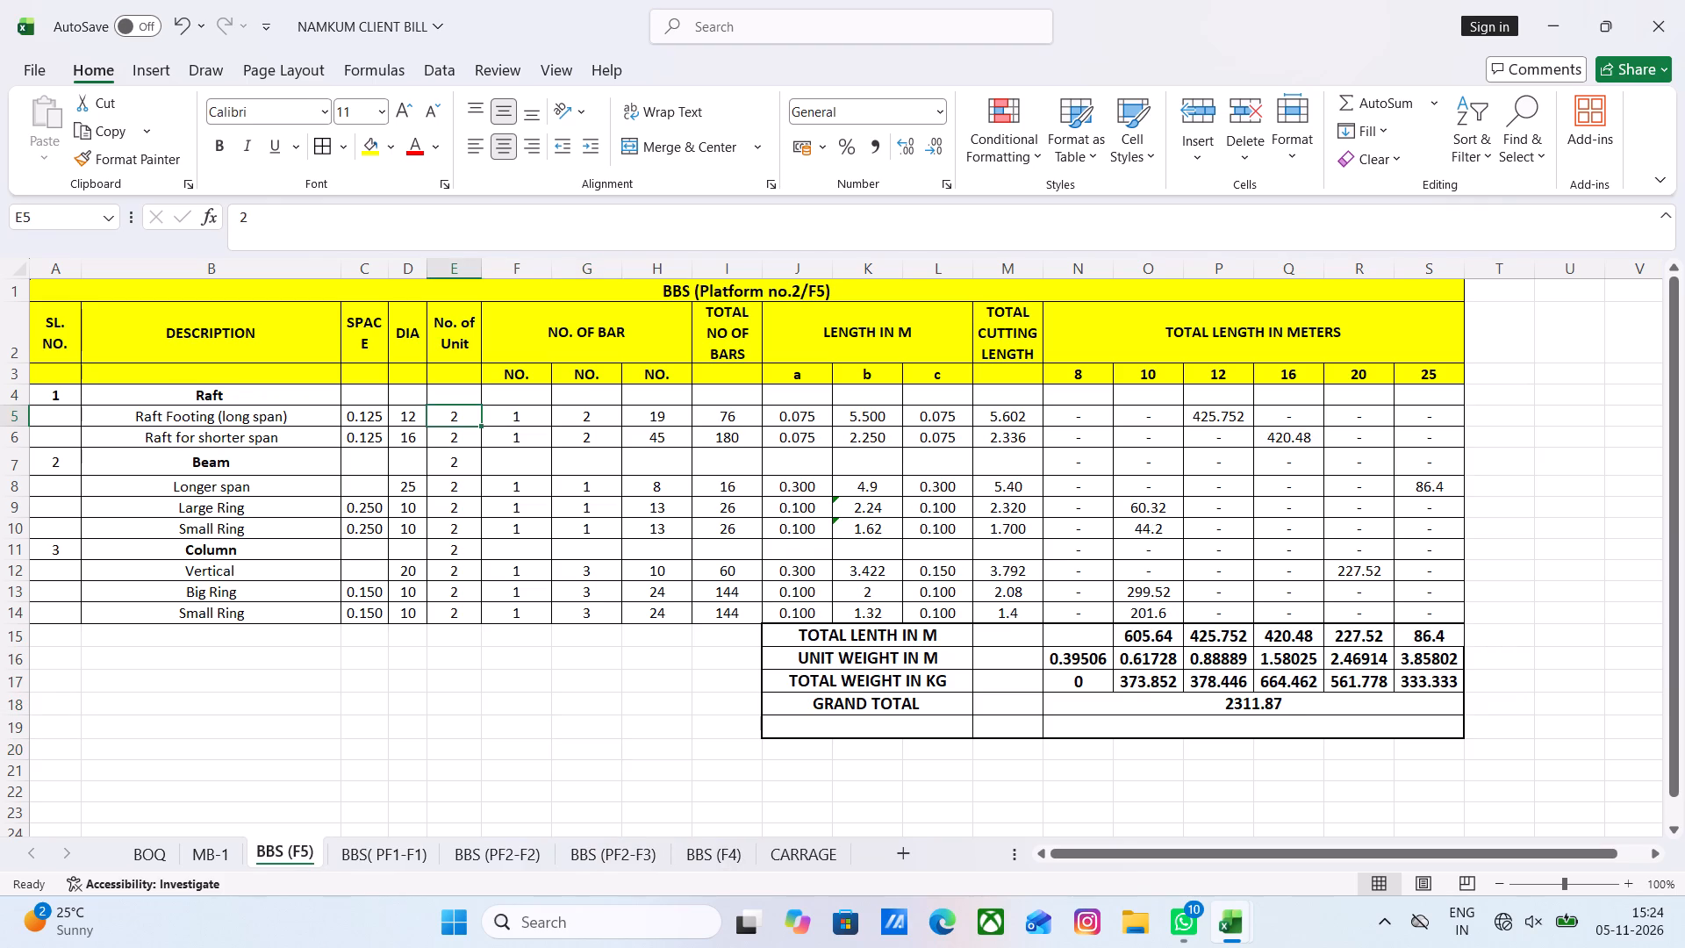
key("1")
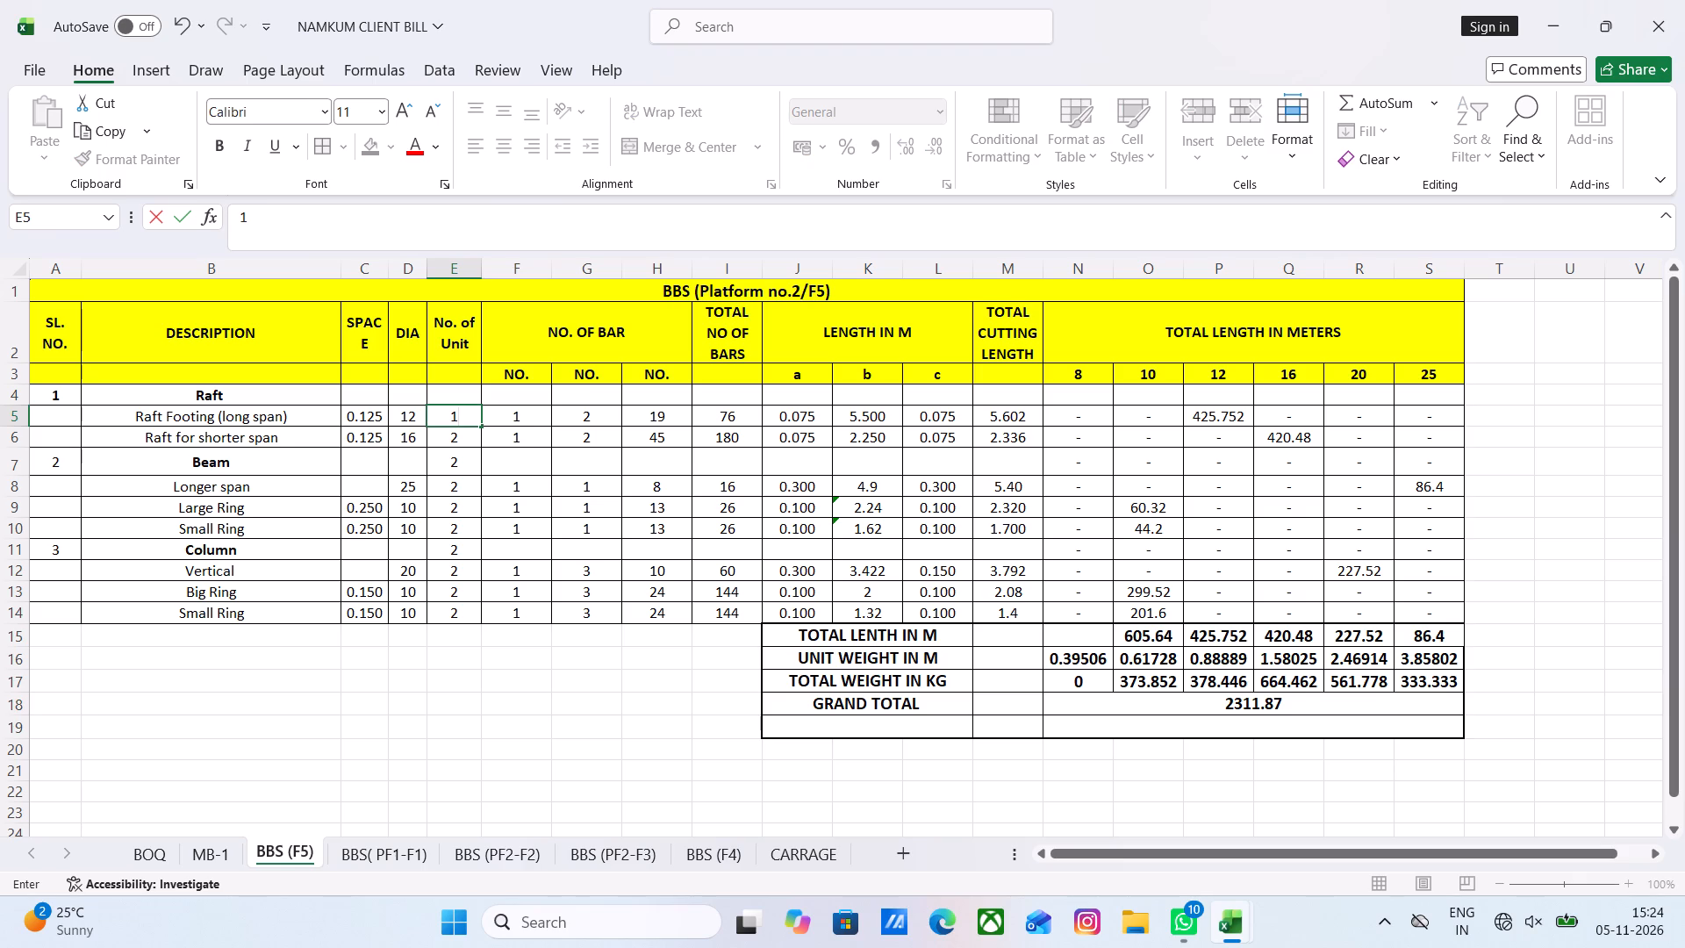
left_click_drag(482, 424, 501, 619)
left_click(532, 671)
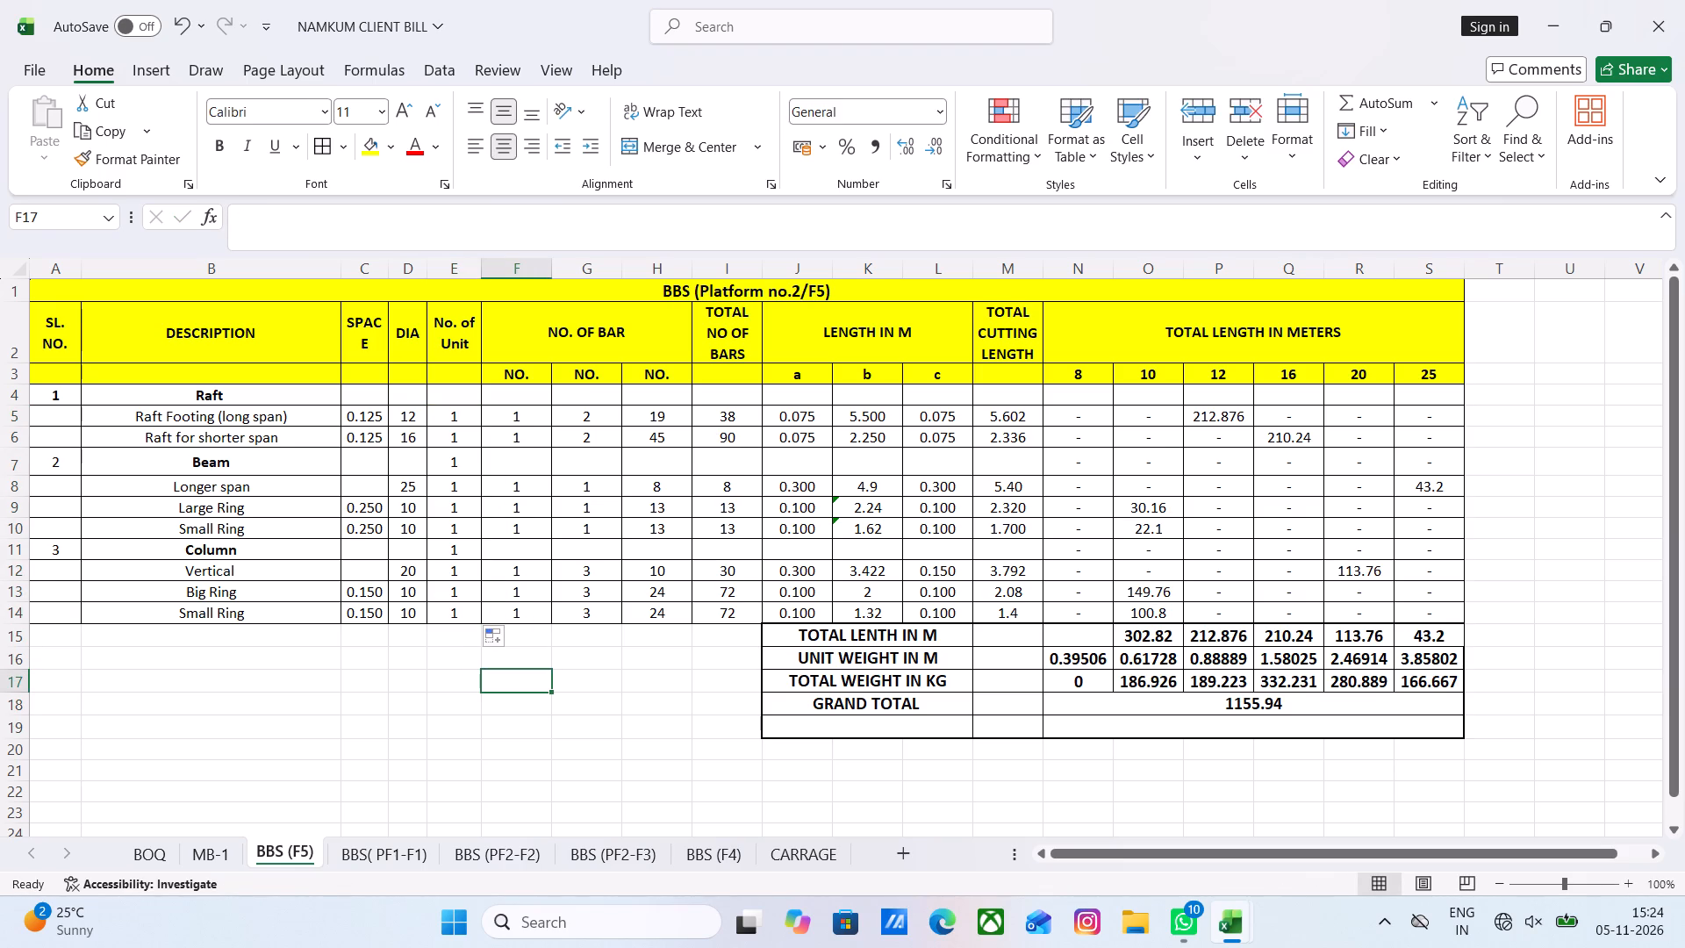
Examine the raft rows' formulas for number of bars, length b and total cutting length.
left_click(573, 414)
left_click(582, 441)
left_click(662, 420)
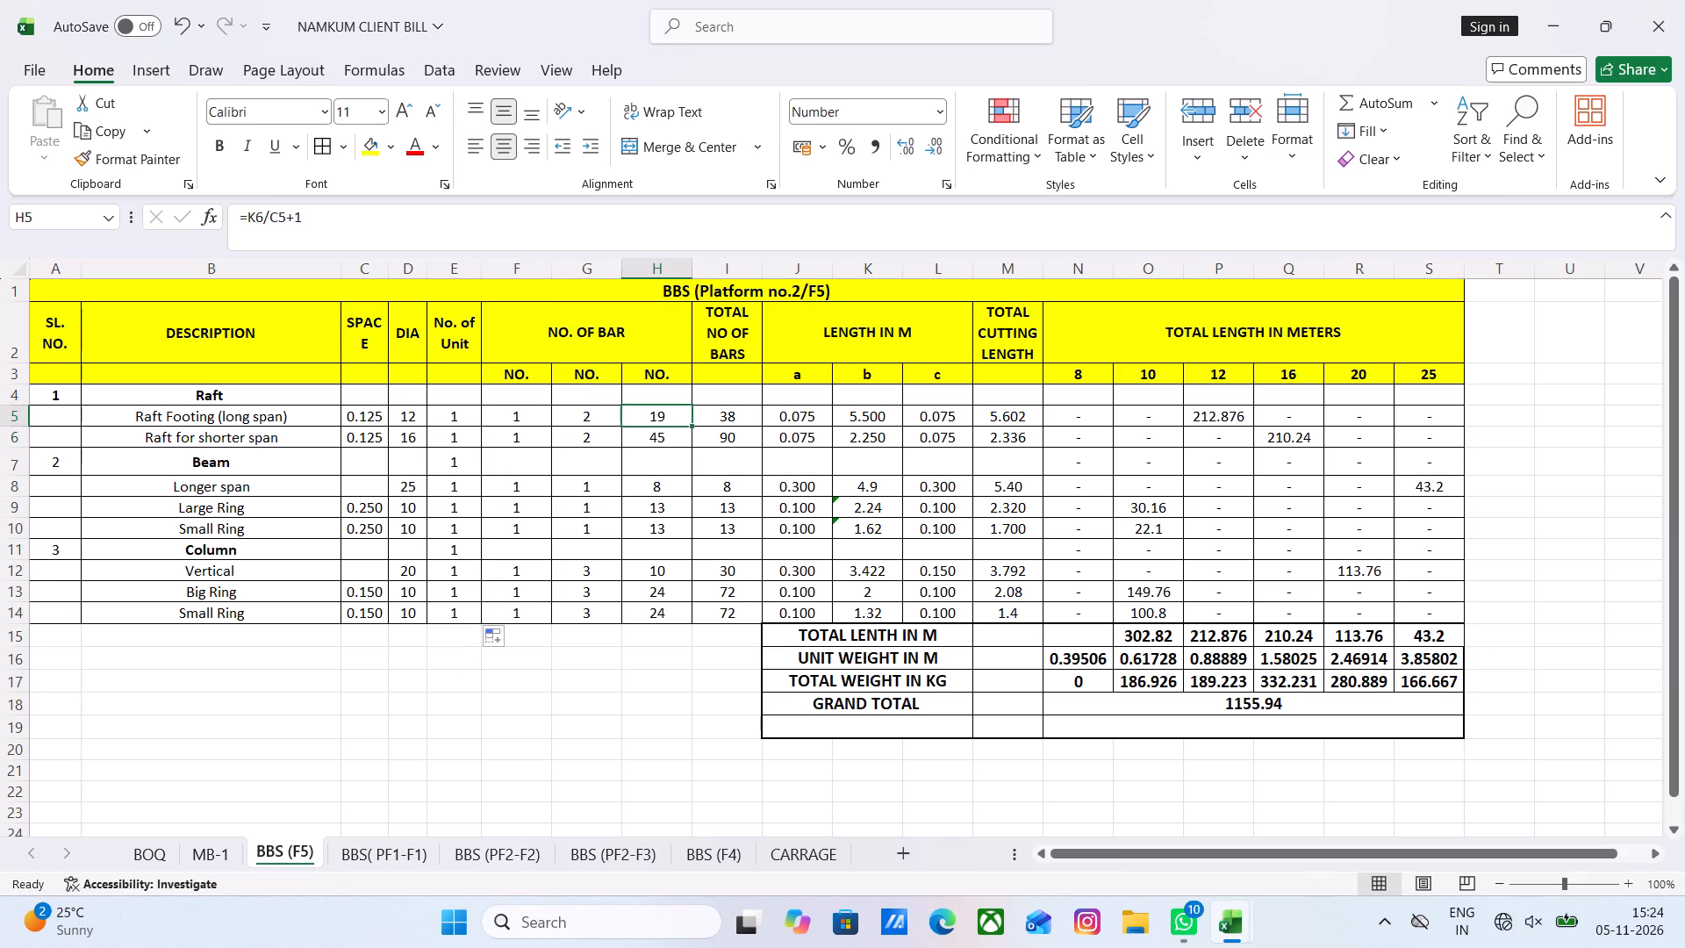
left_click(659, 438)
double_click(670, 420)
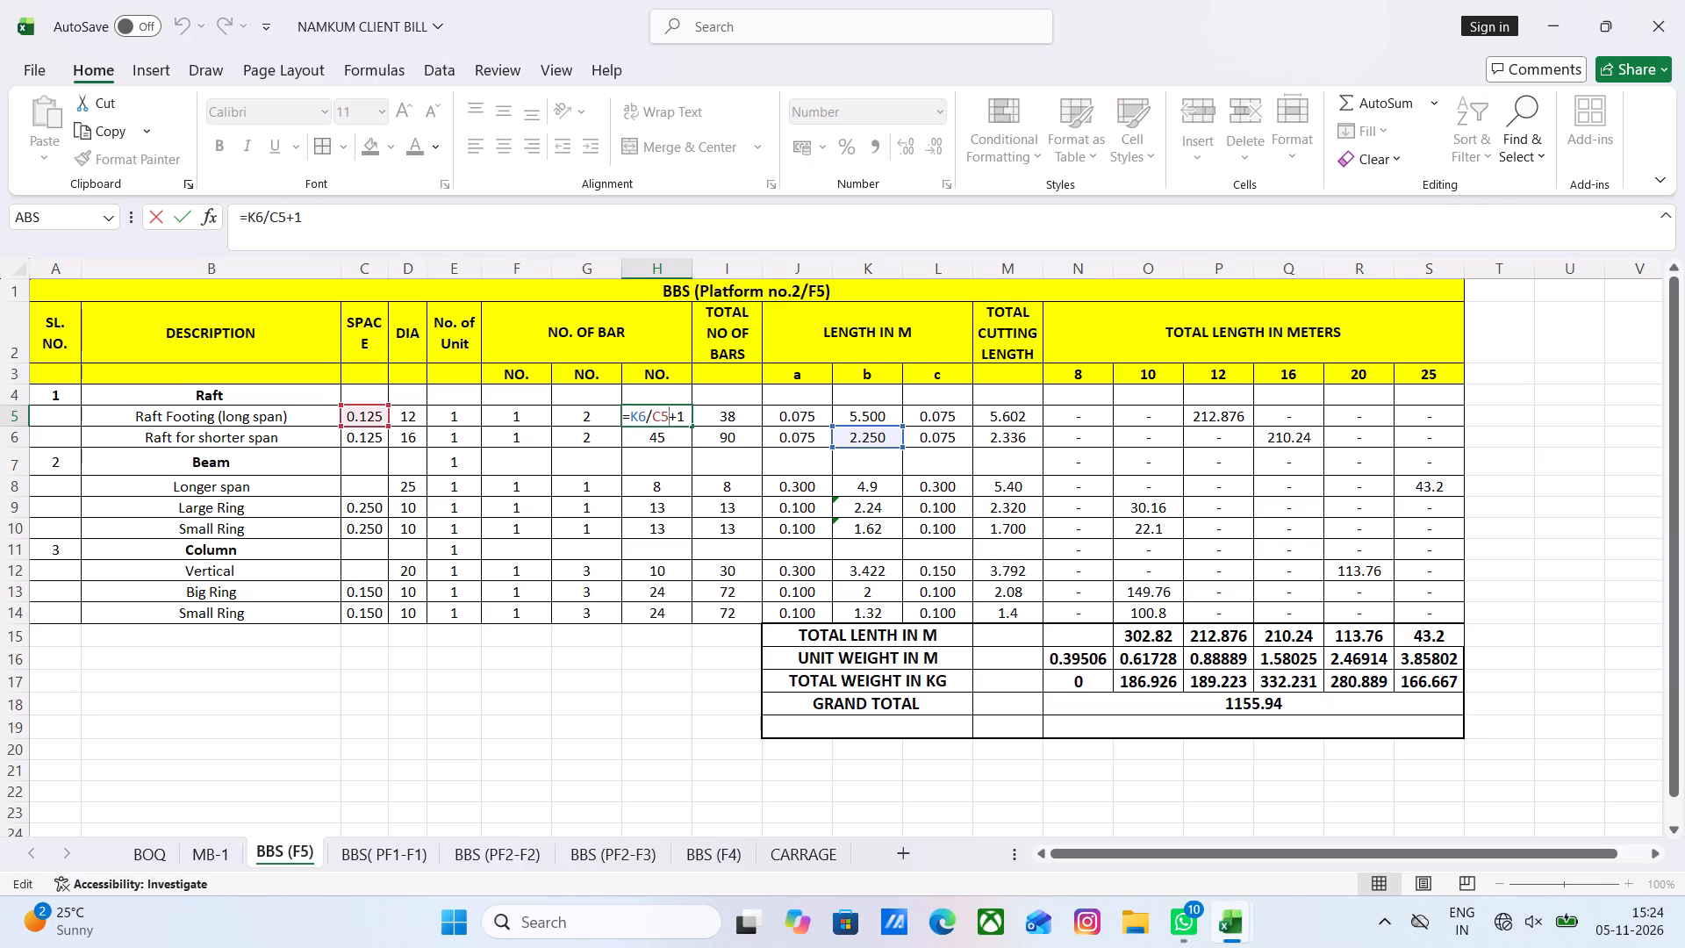
key("Escape")
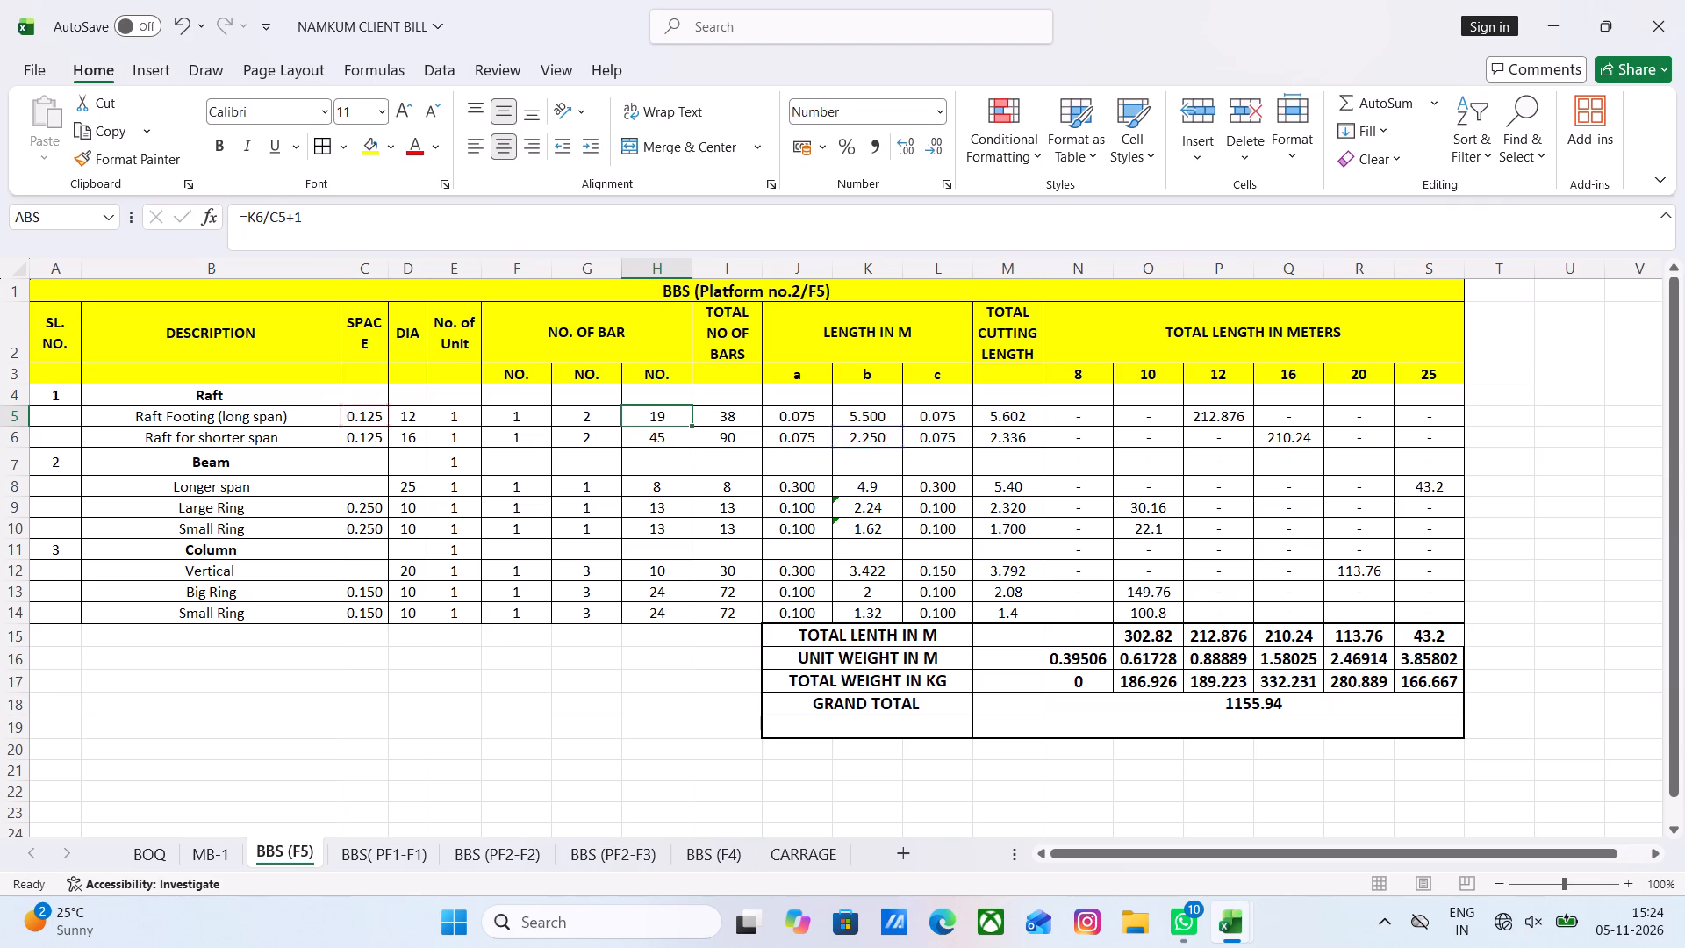
double_click(656, 436)
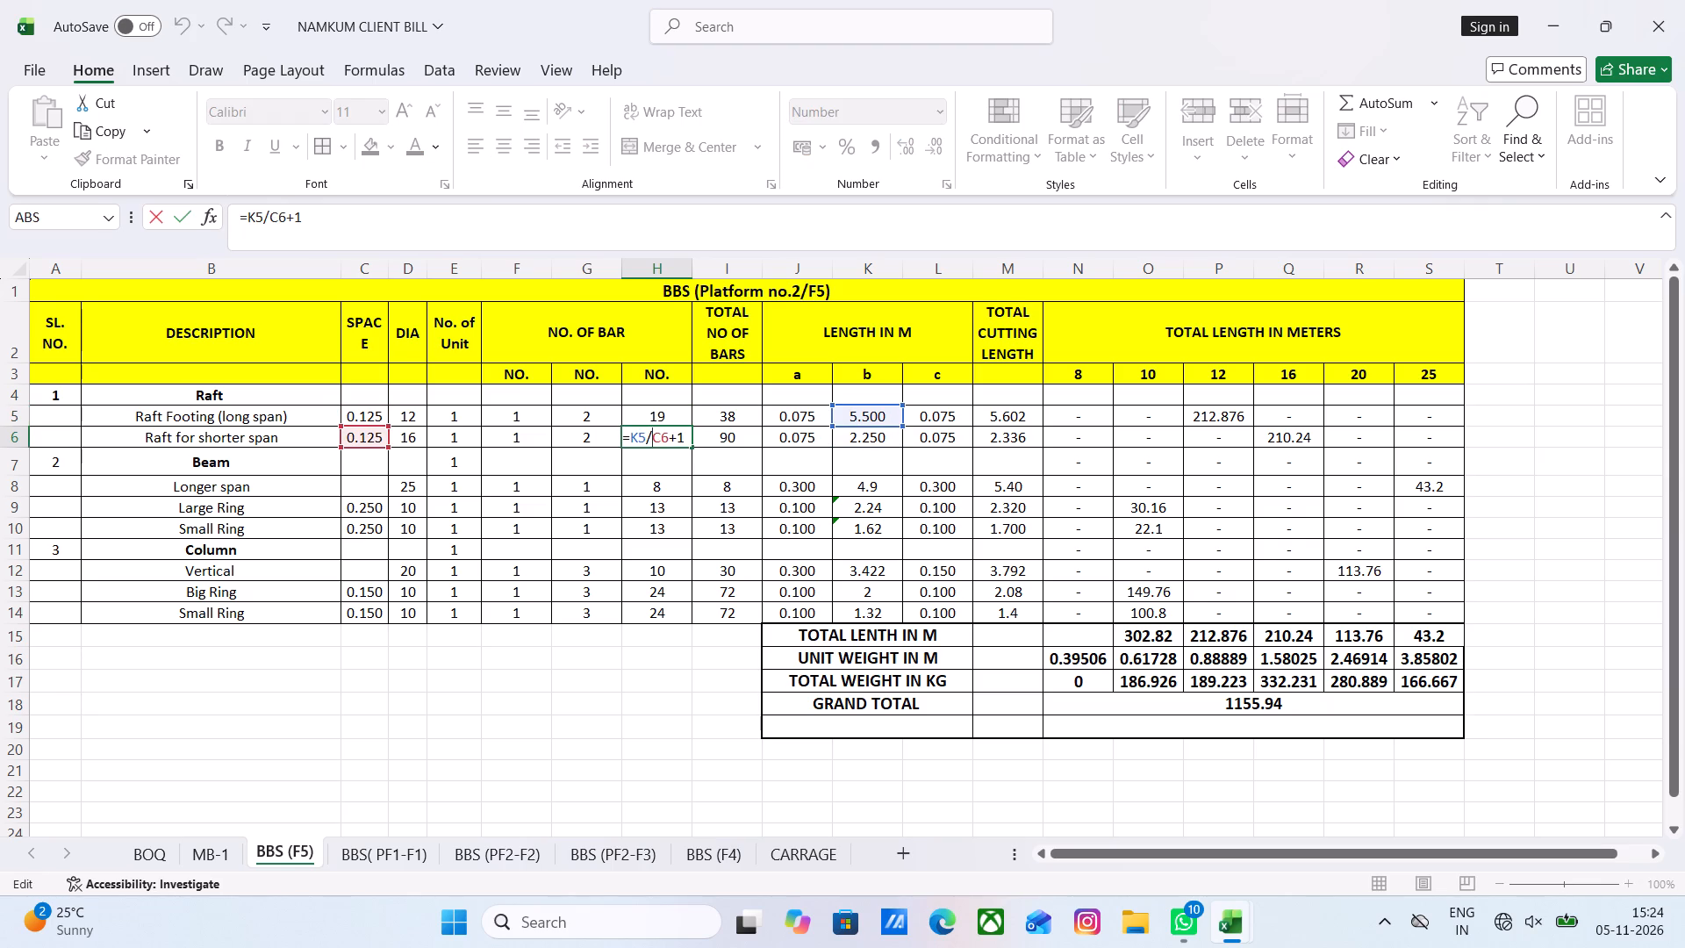
key("Escape")
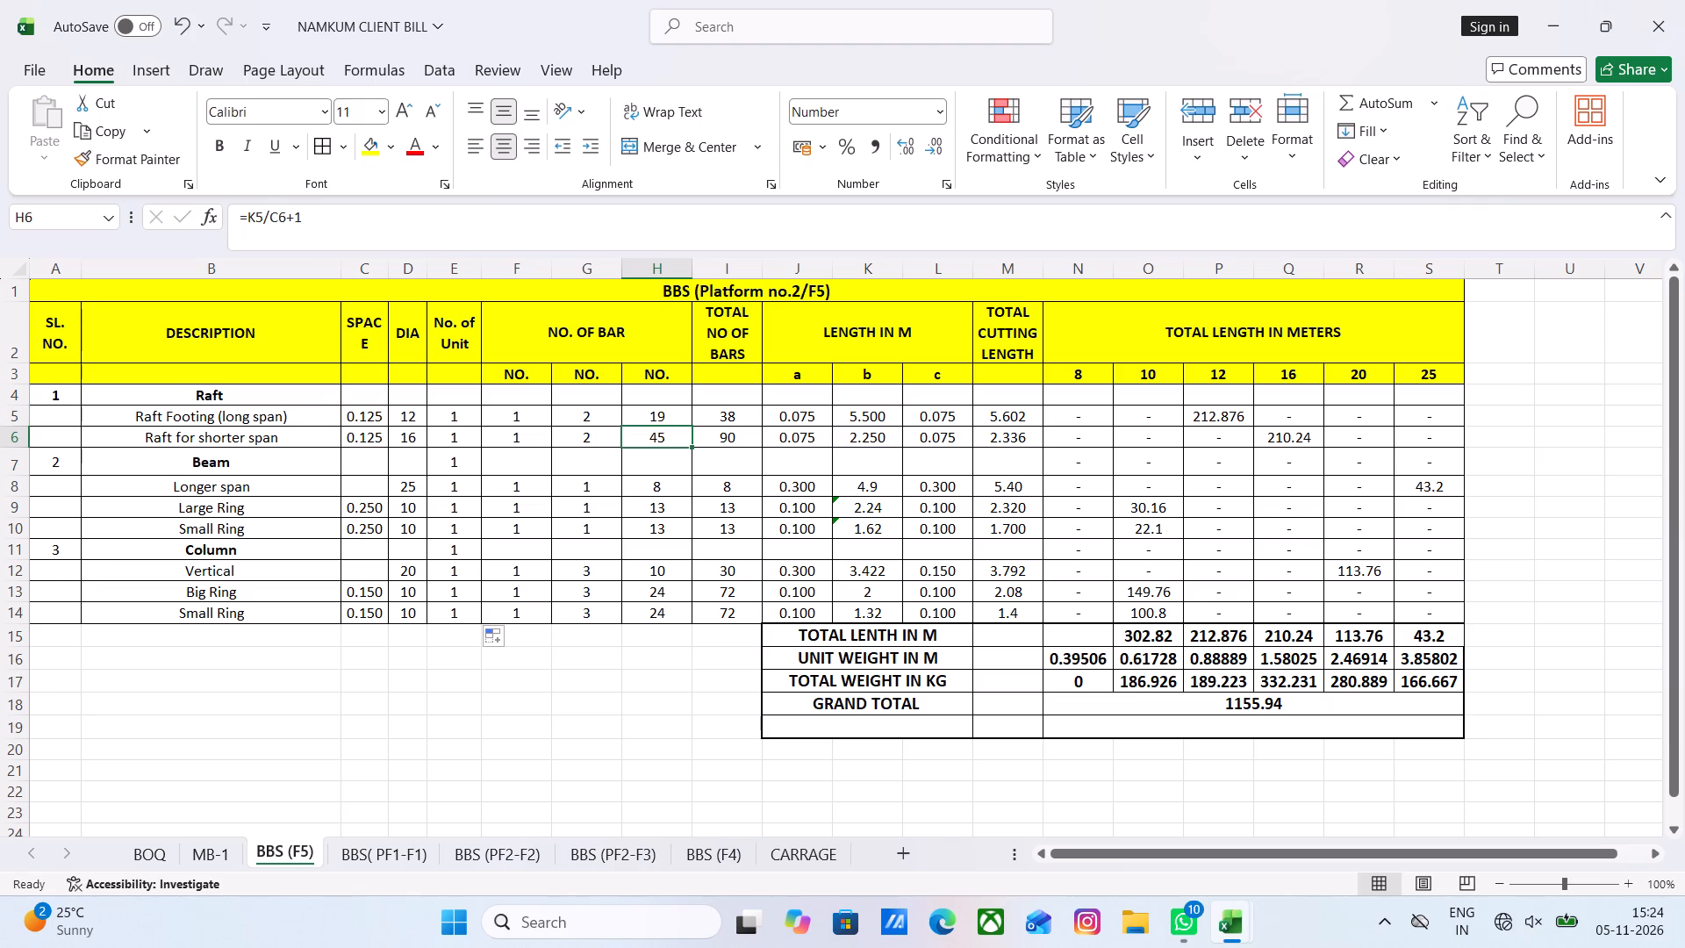
double_click(873, 419)
key("Escape")
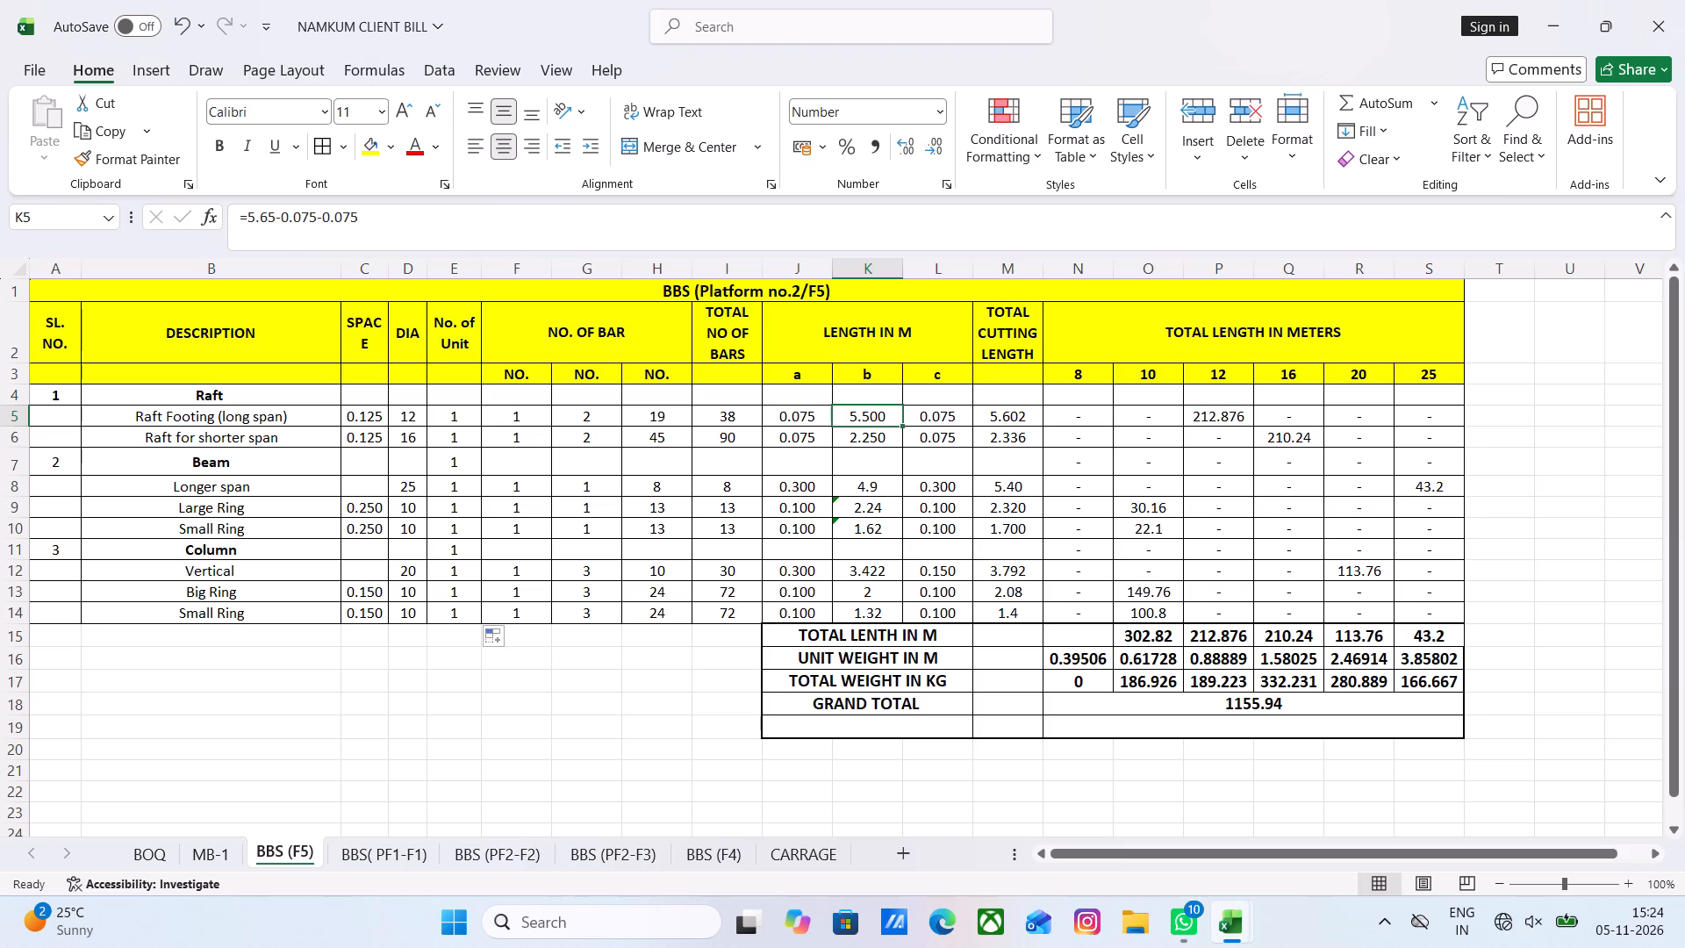
double_click(992, 418)
key("Escape")
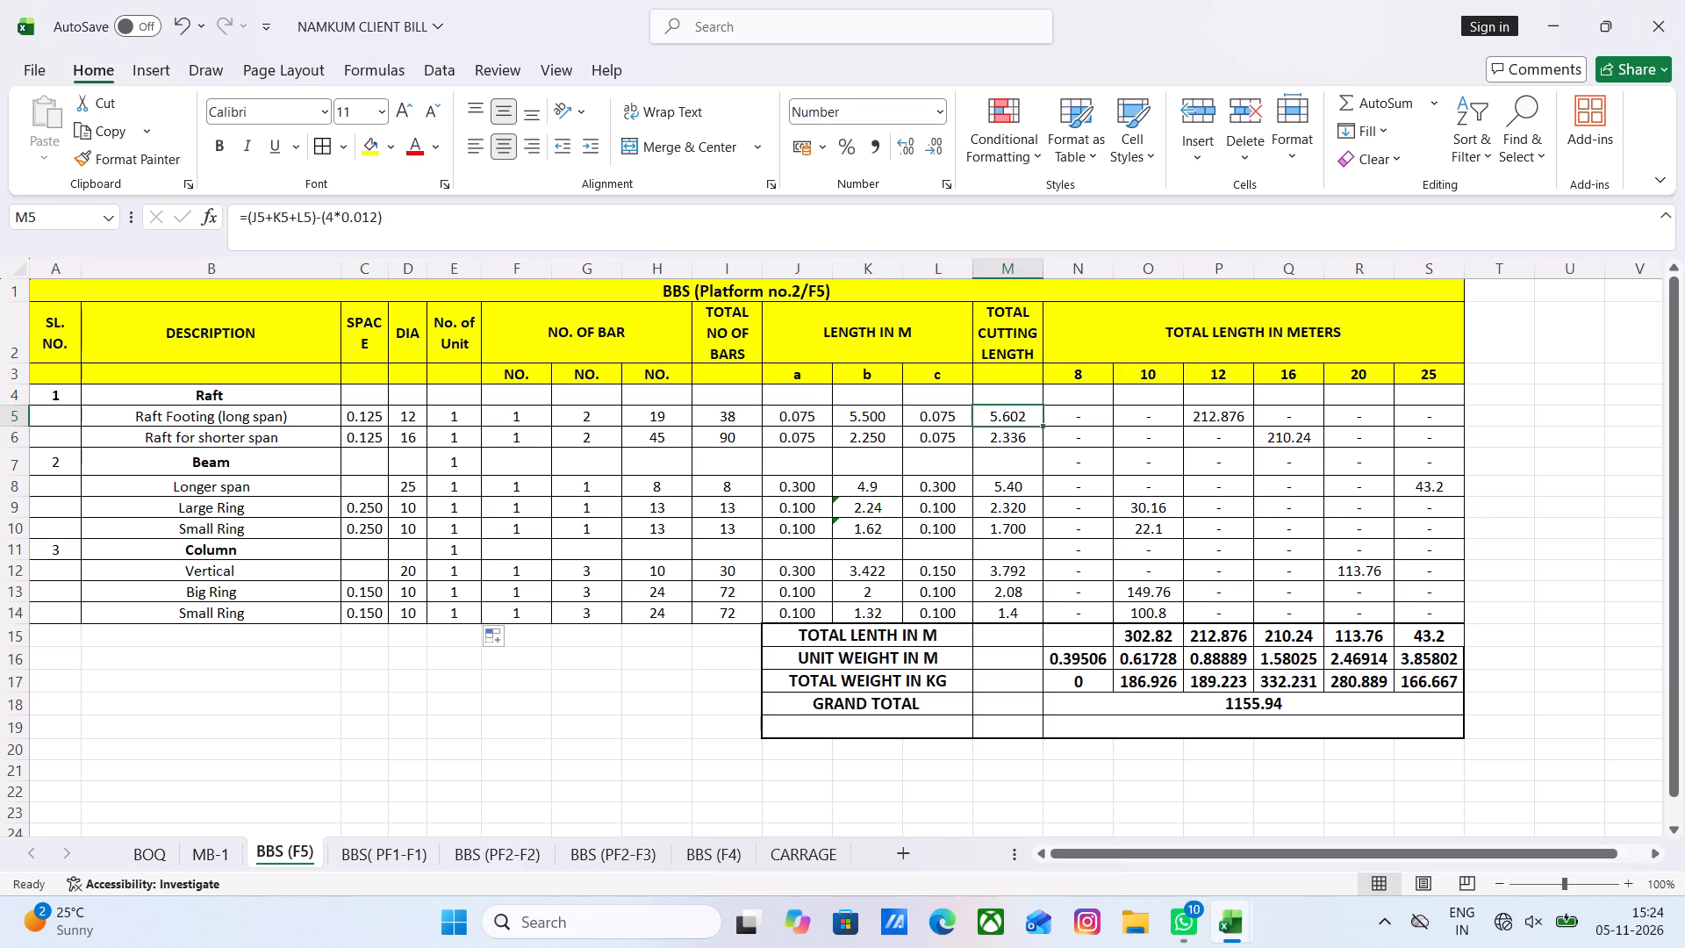
left_click(998, 435)
key("Escape")
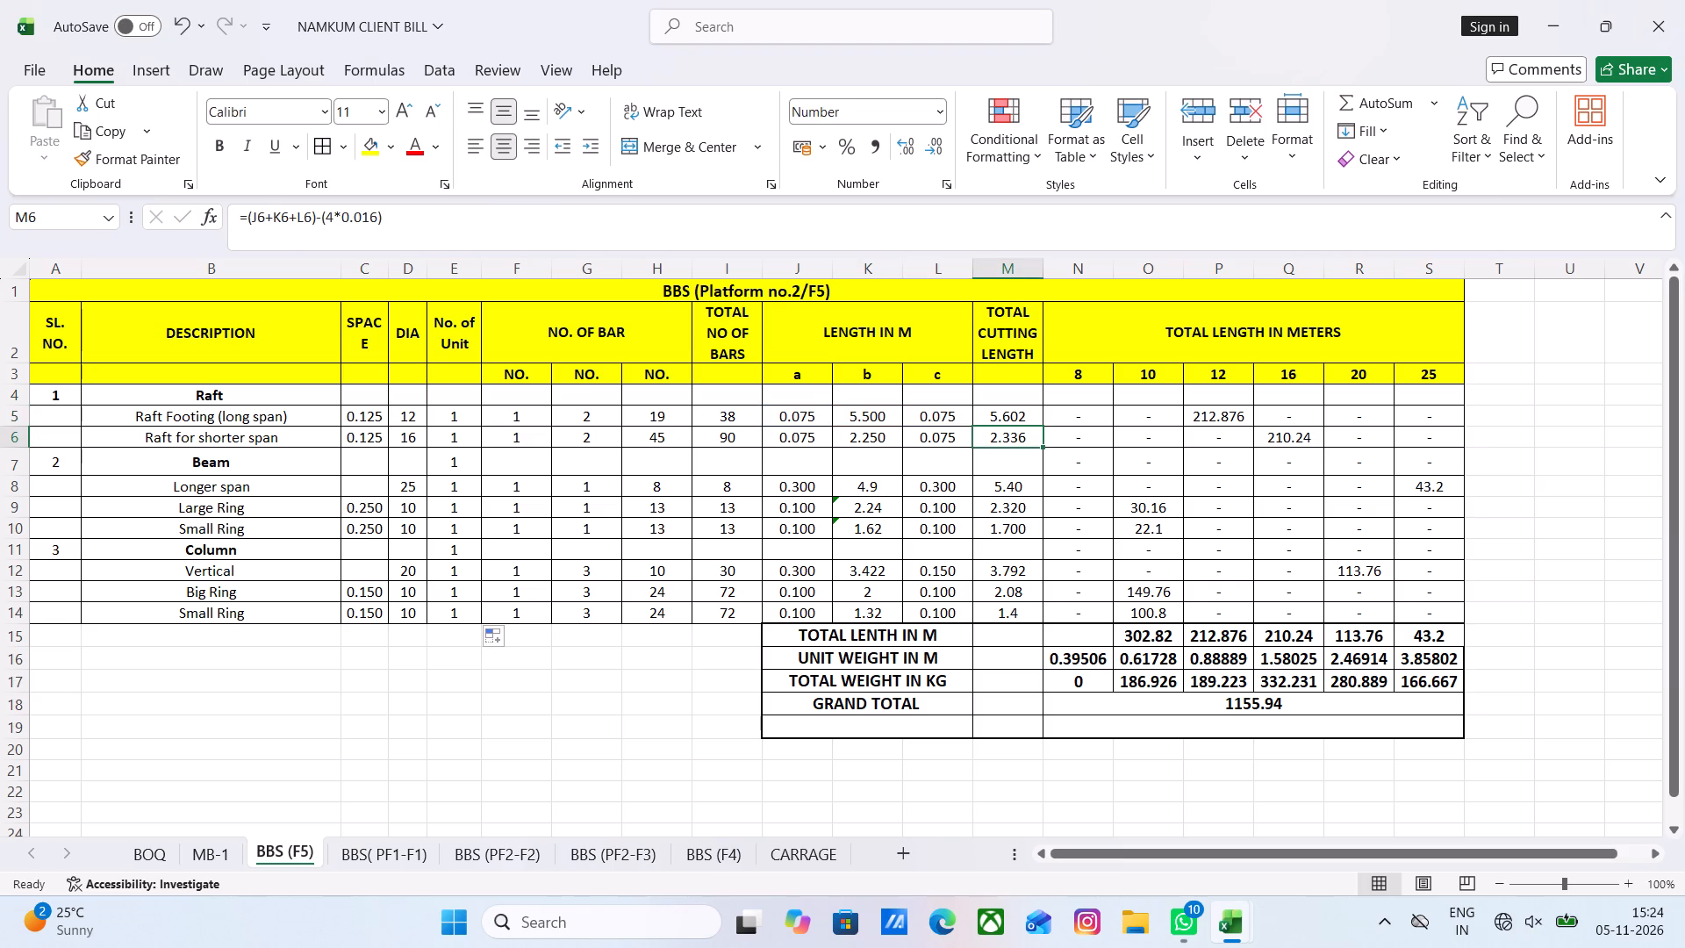
key("Escape")
scroll(1029, 513, "down", 2)
scroll(968, 469, "up", 2)
Examine the beam rows' number-of-bars and length b formulas for the longer span, Large Ring and Small Ring.
left_click(658, 492)
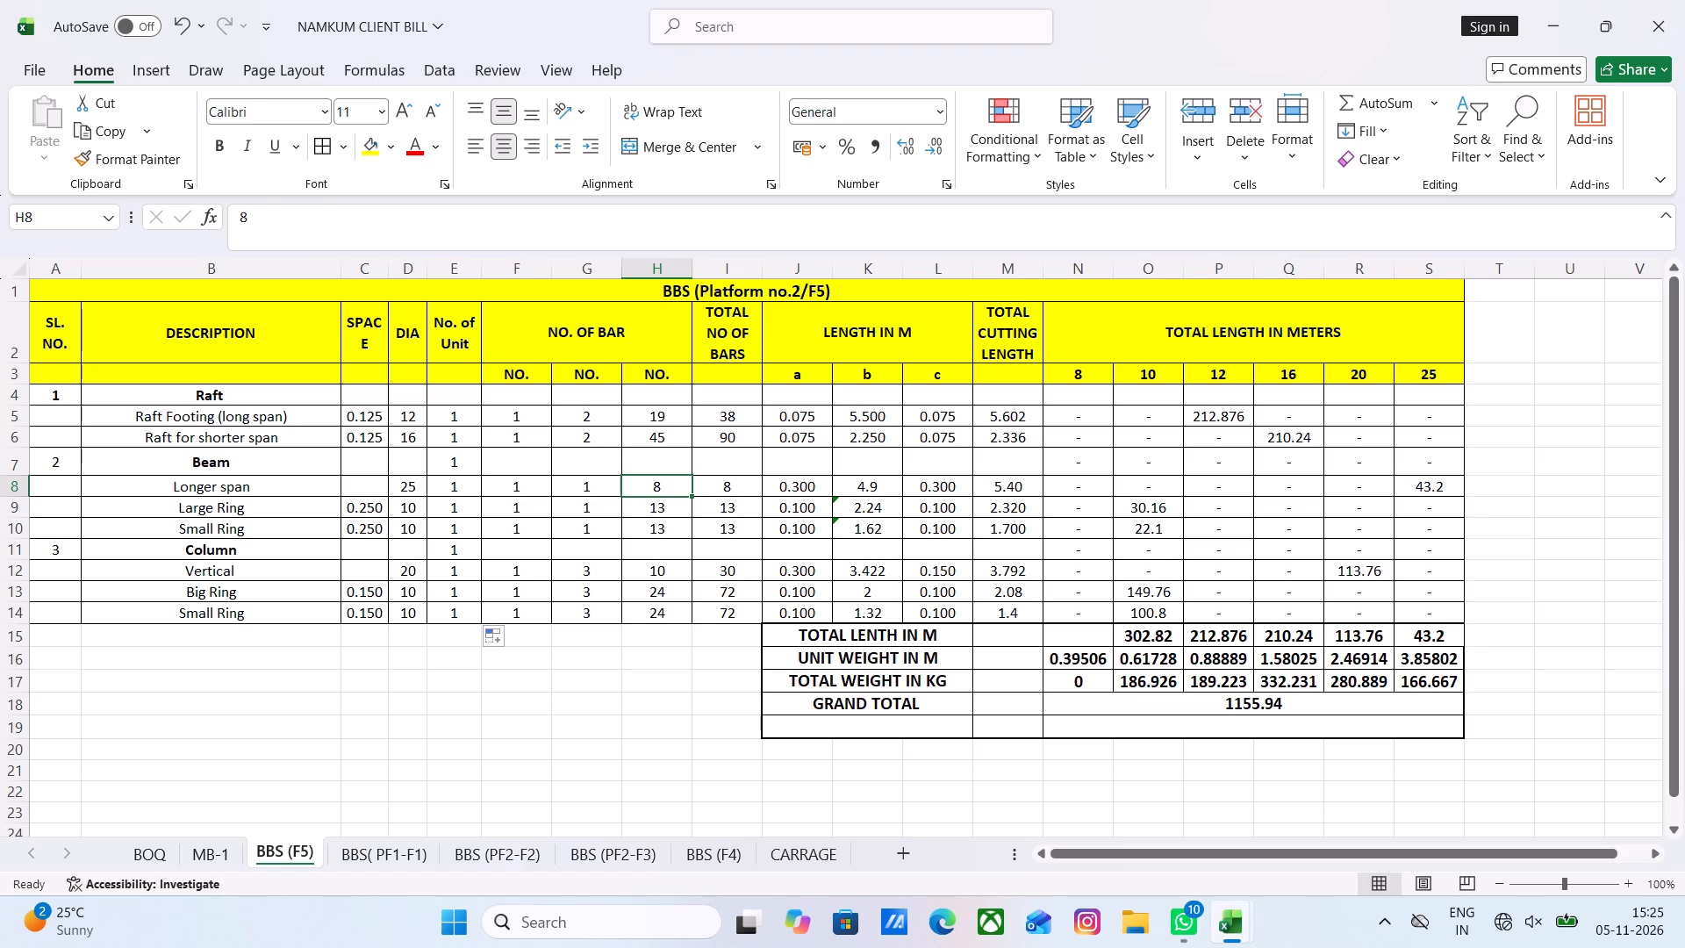
double_click(662, 510)
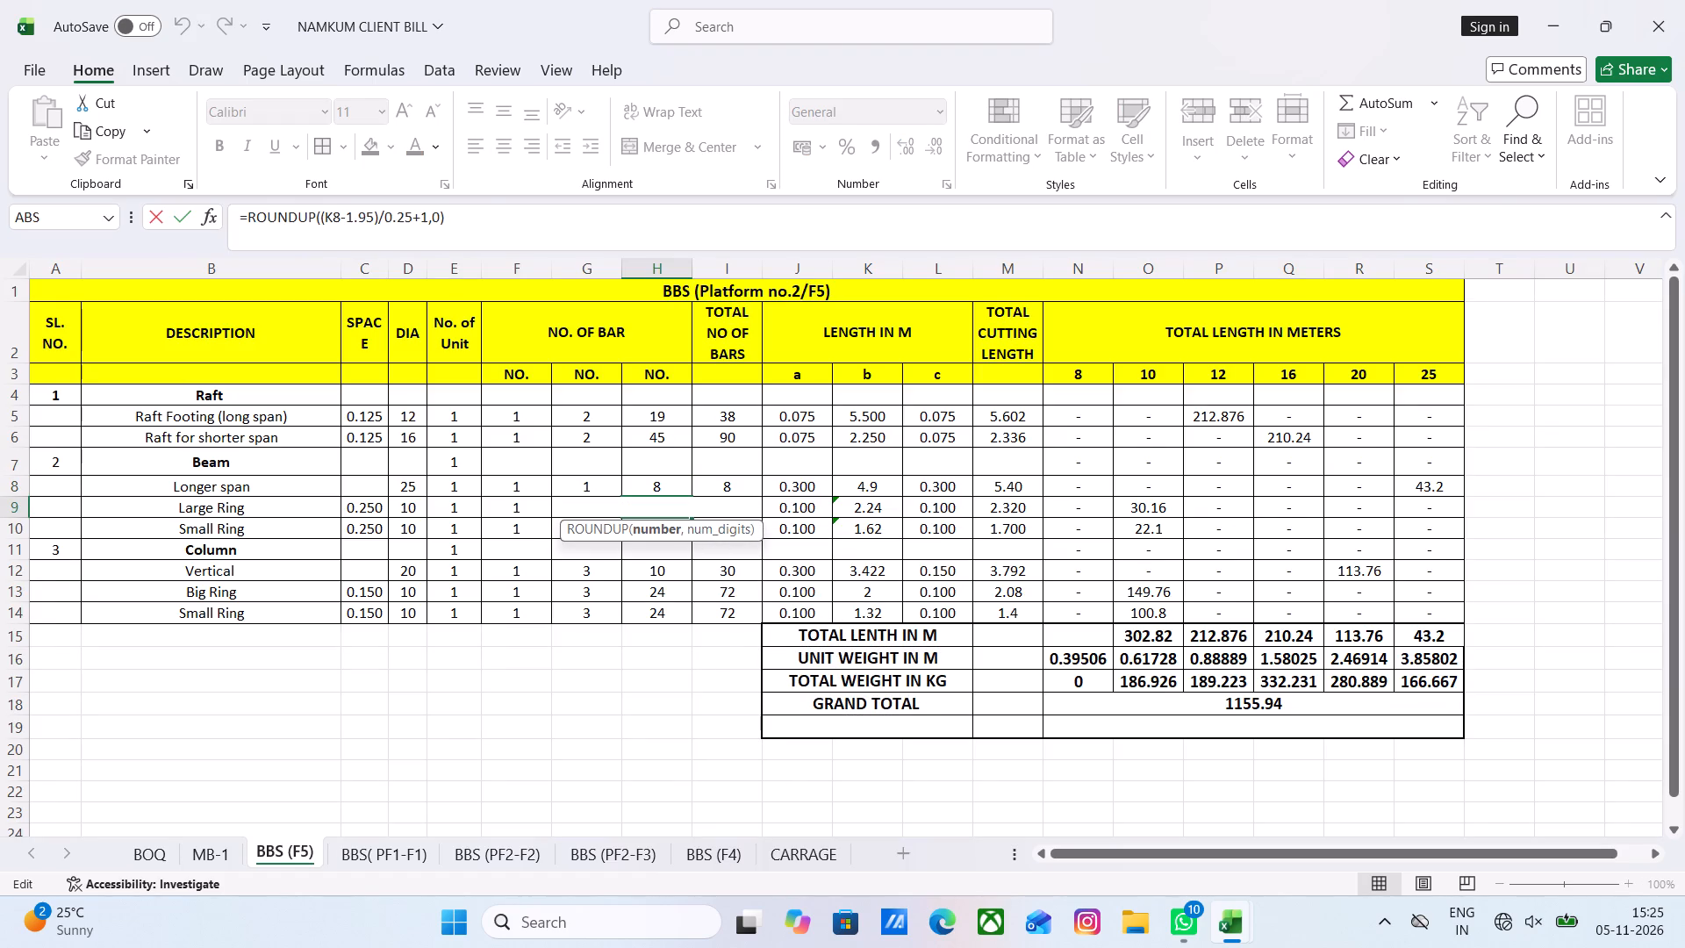
key("Escape")
double_click(663, 528)
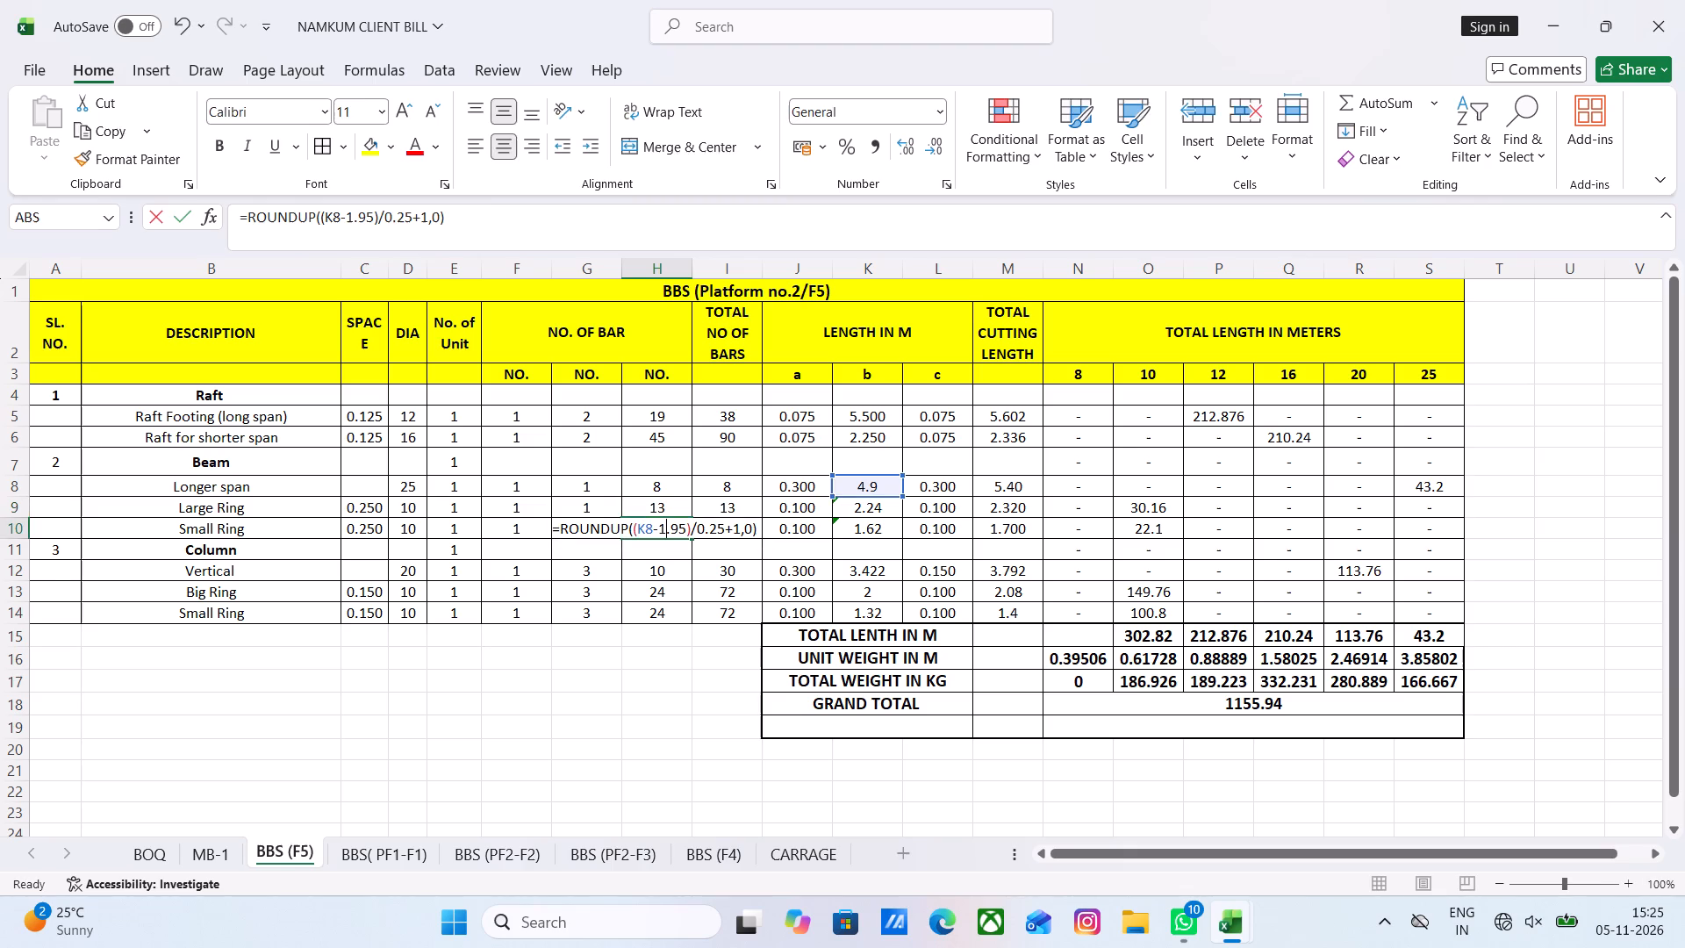
key("Escape")
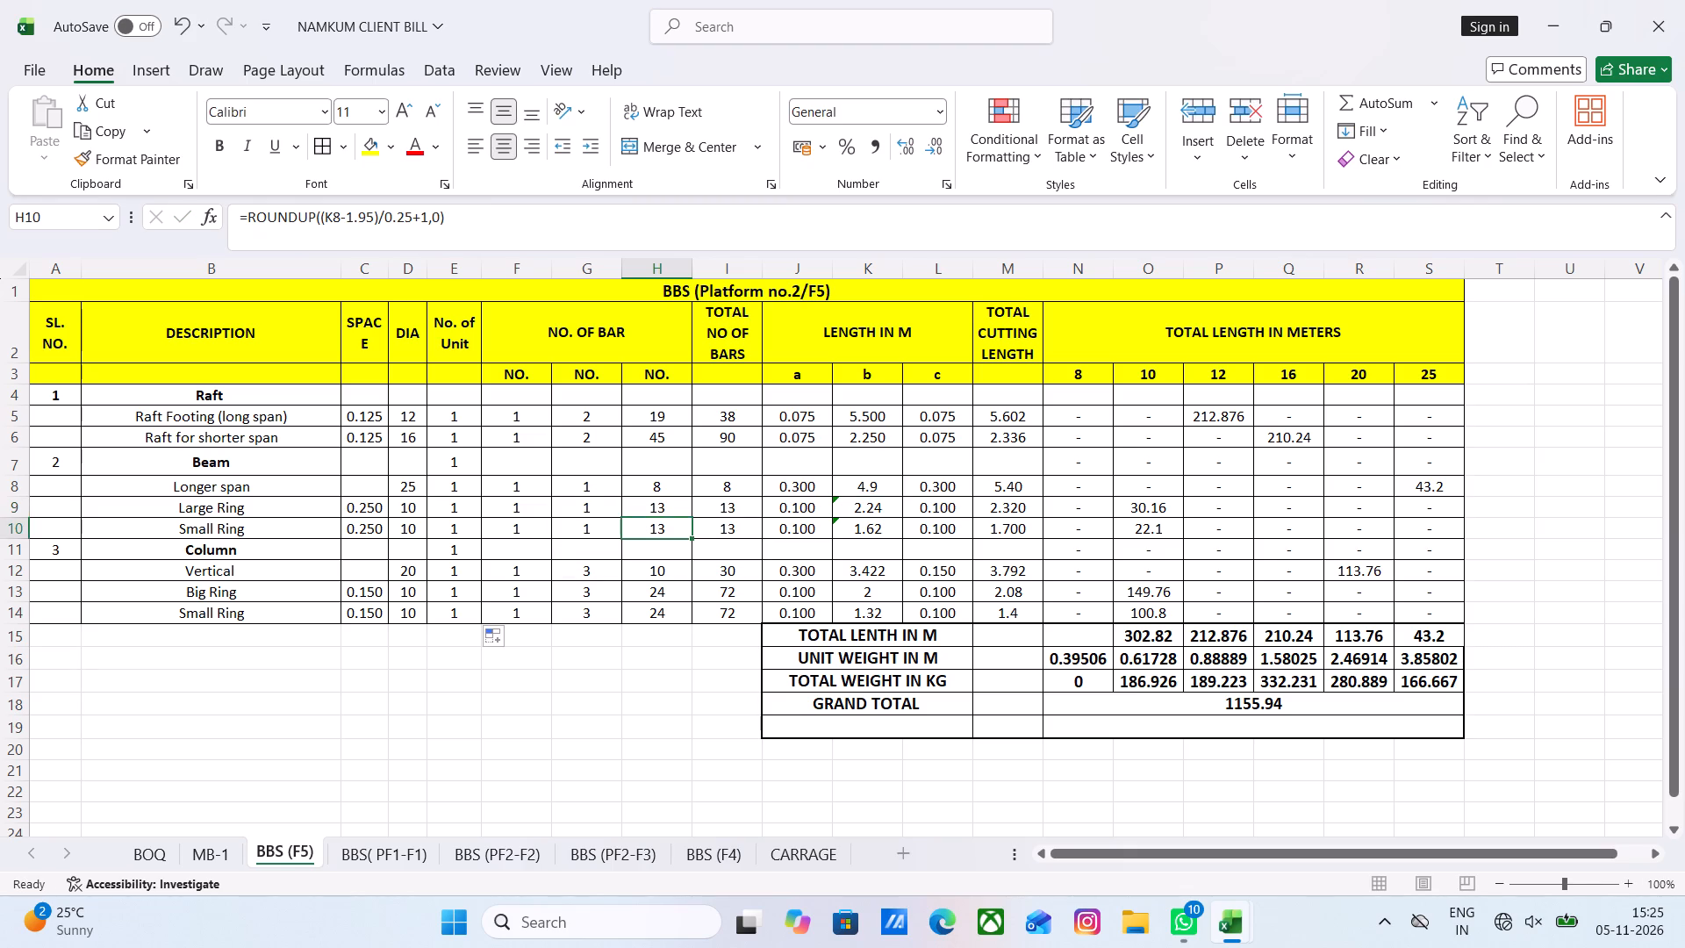
double_click(866, 486)
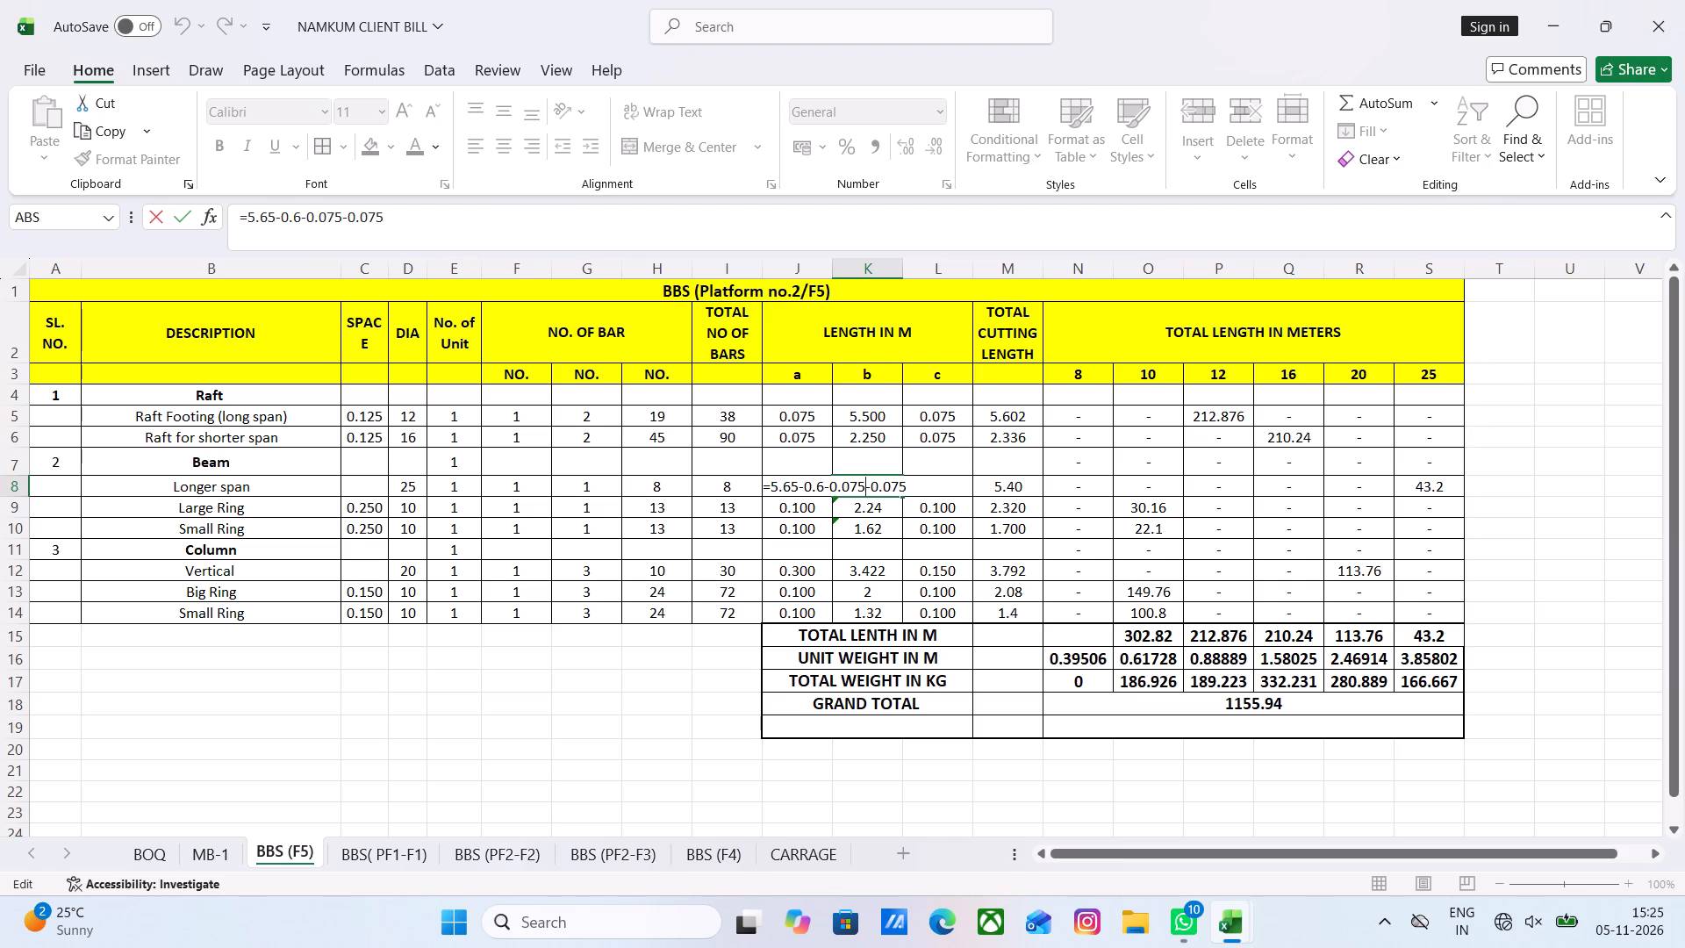
key("Escape")
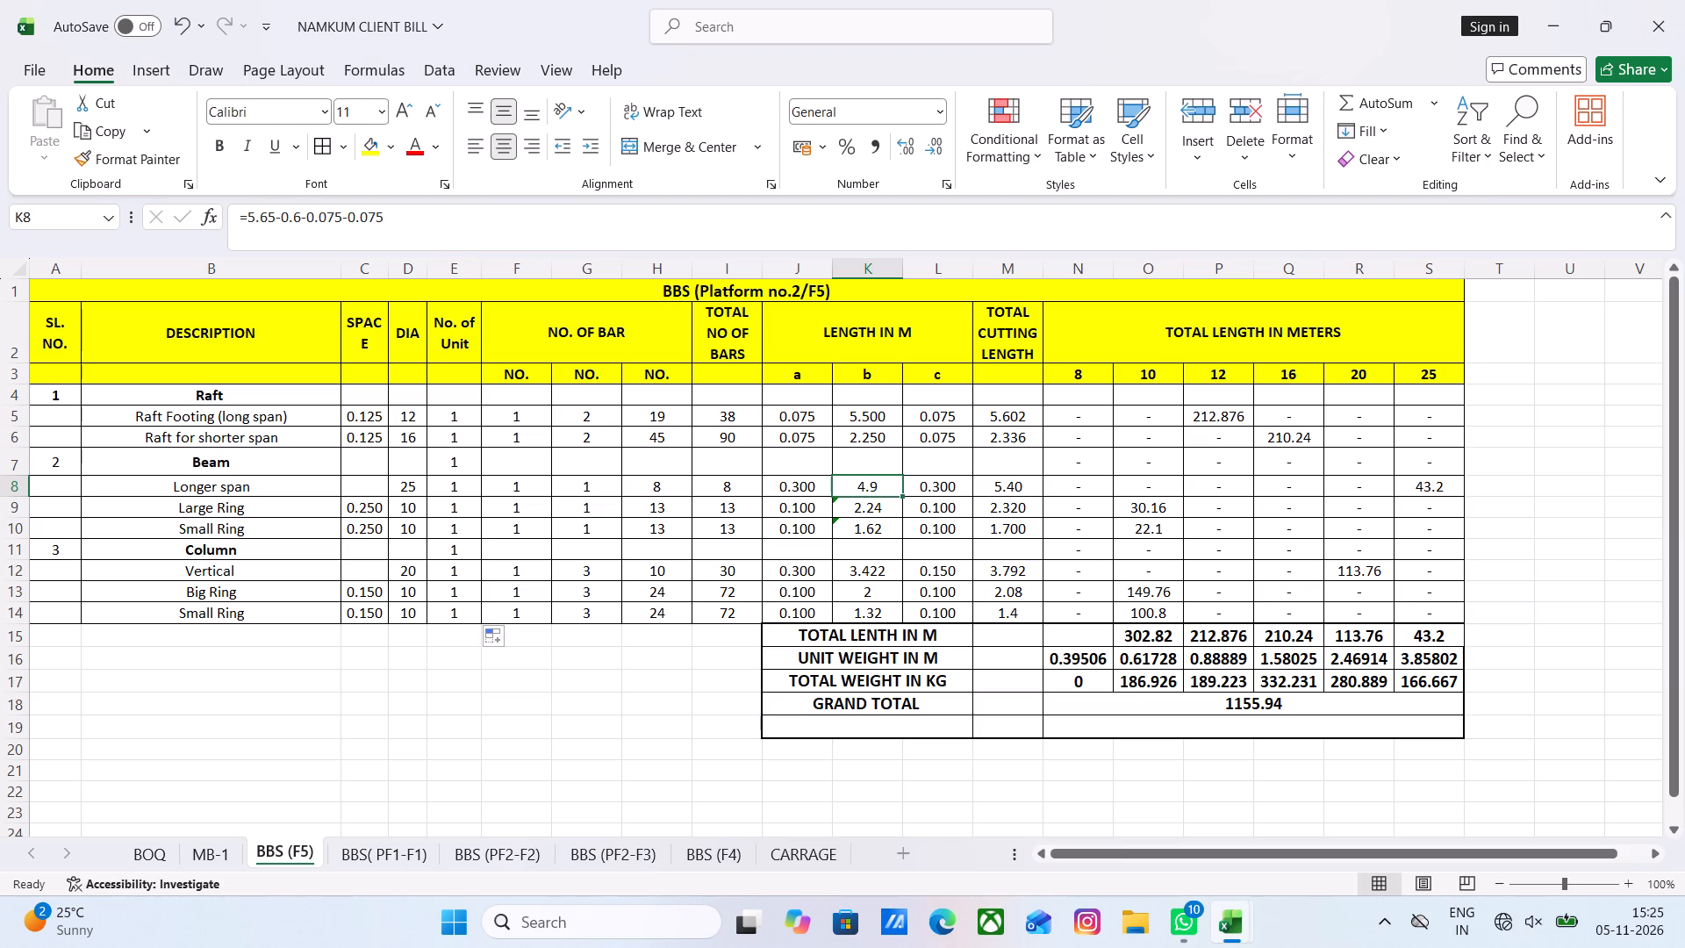
left_click(657, 506)
left_click(660, 527)
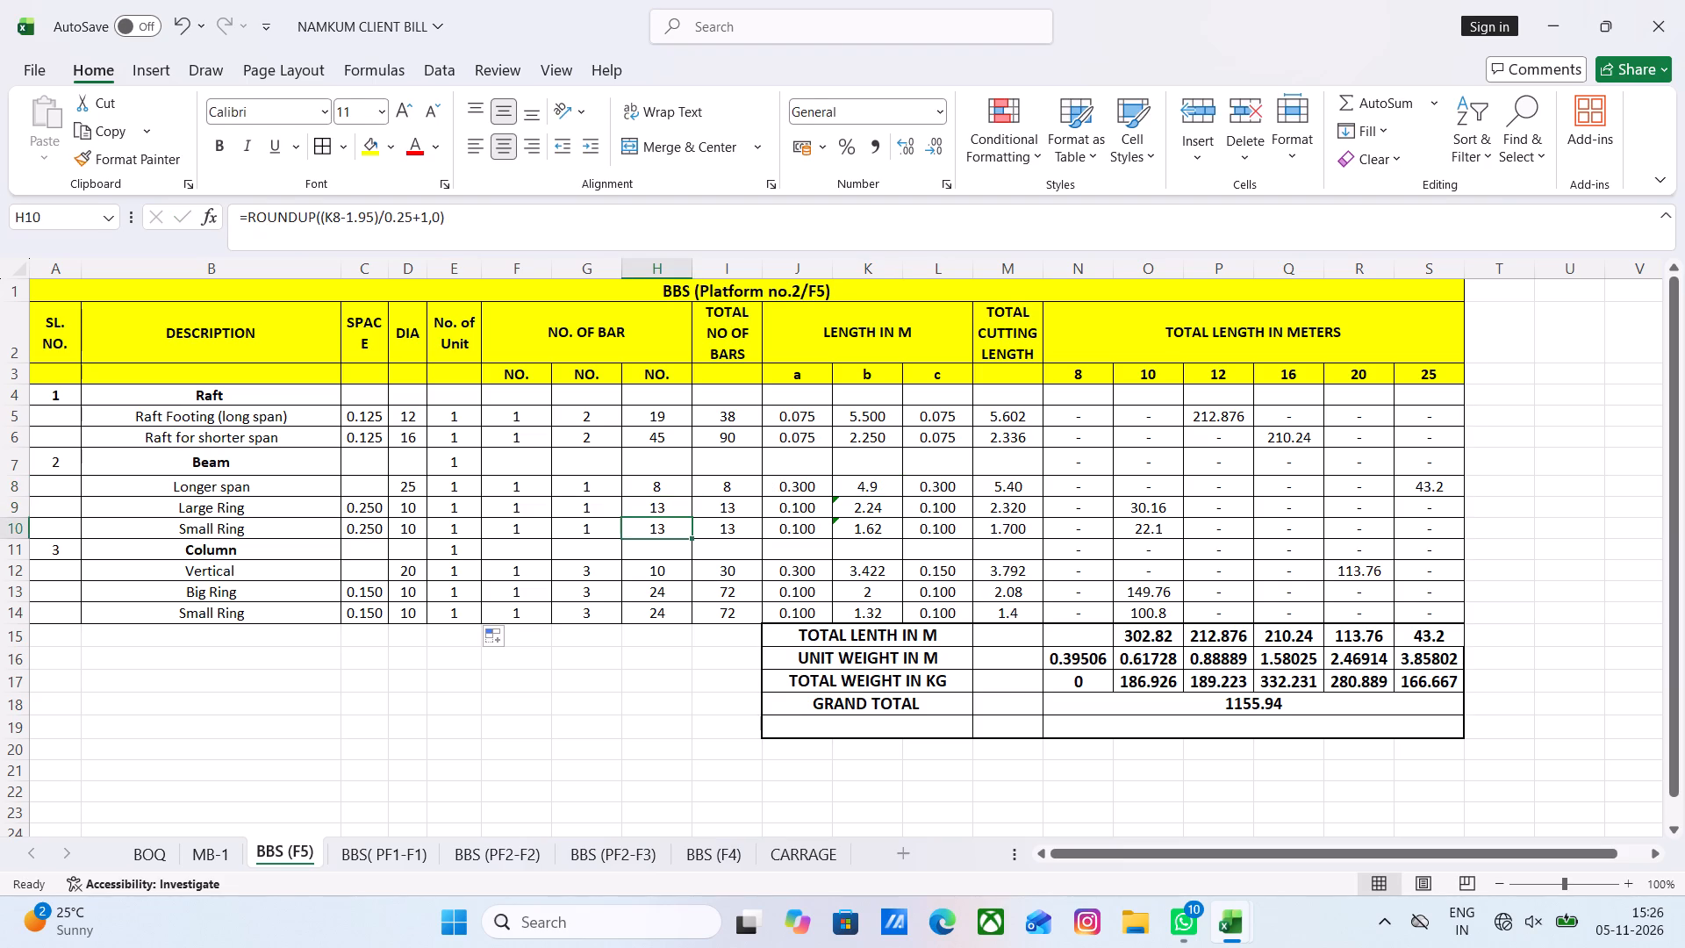
left_click(861, 506)
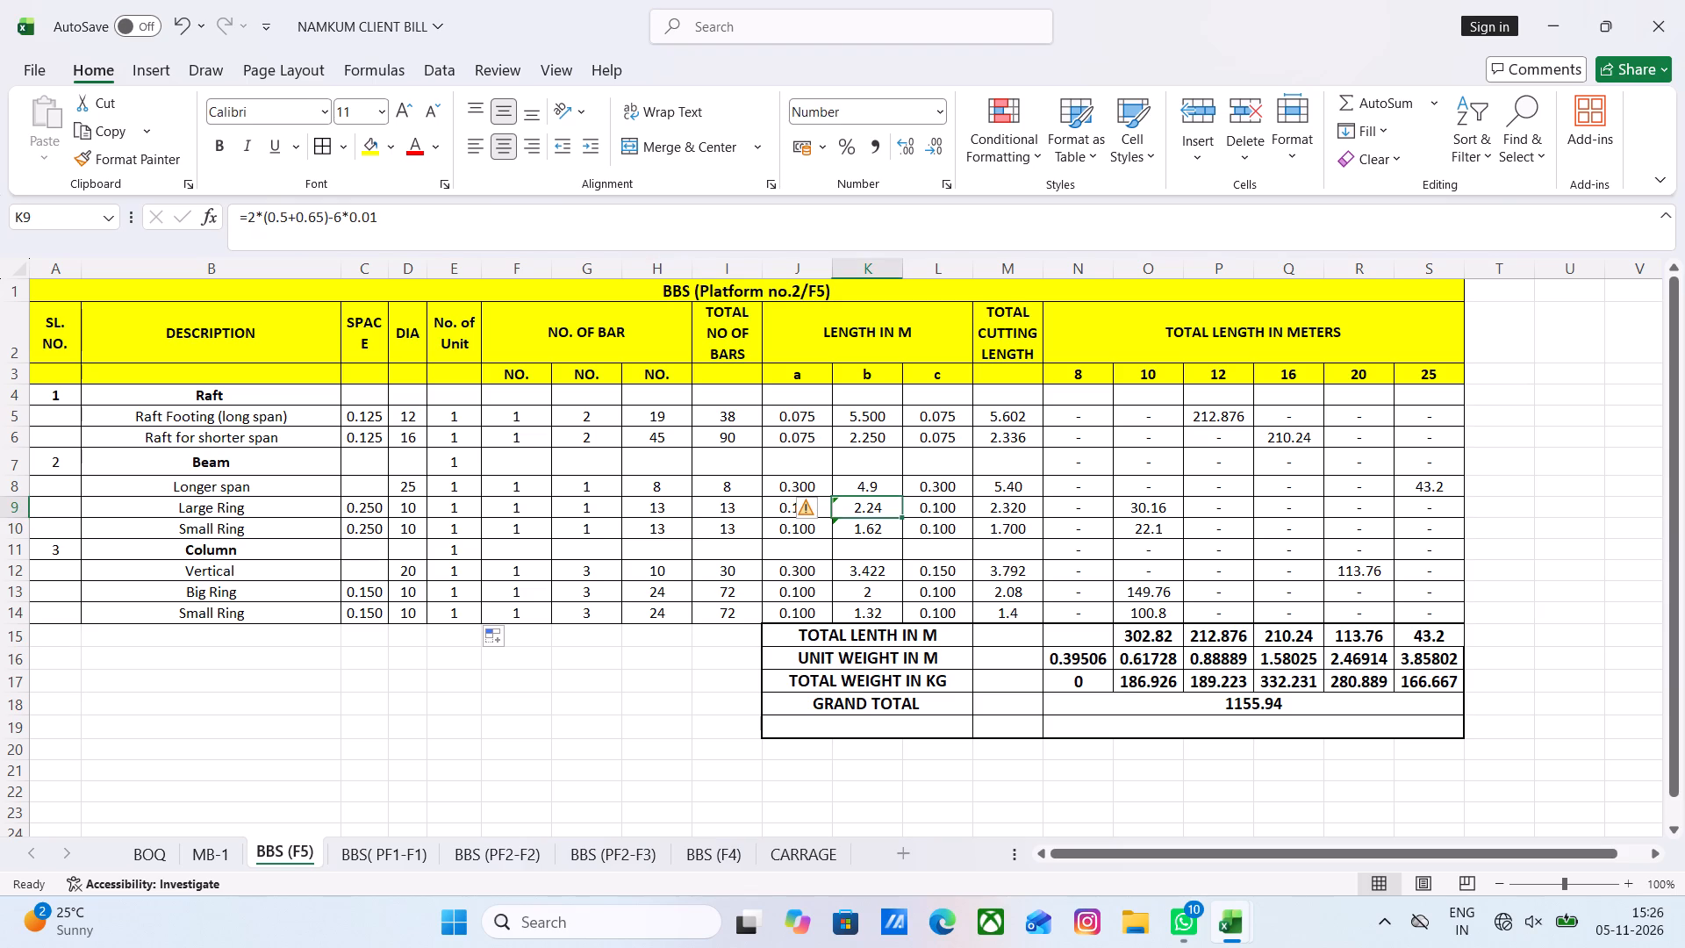
left_click(871, 535)
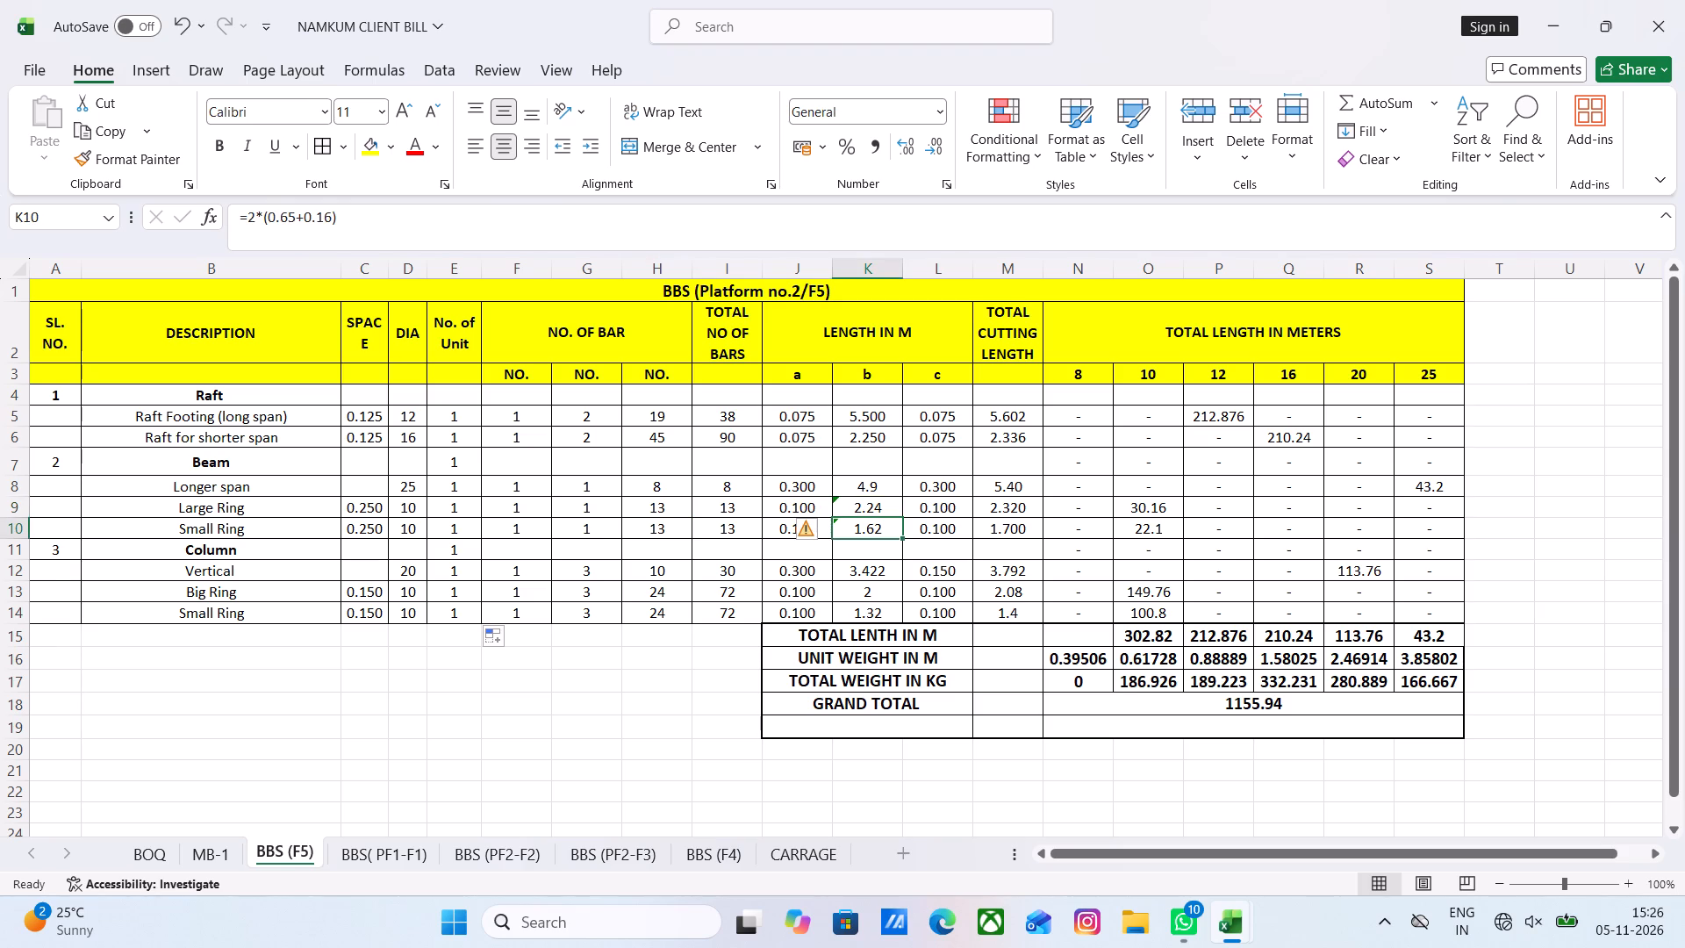
Remove the -6*0.01 deduction from the beam Large Ring's length b formula, leaving =2*(0.5+0.65).
left_click(864, 508)
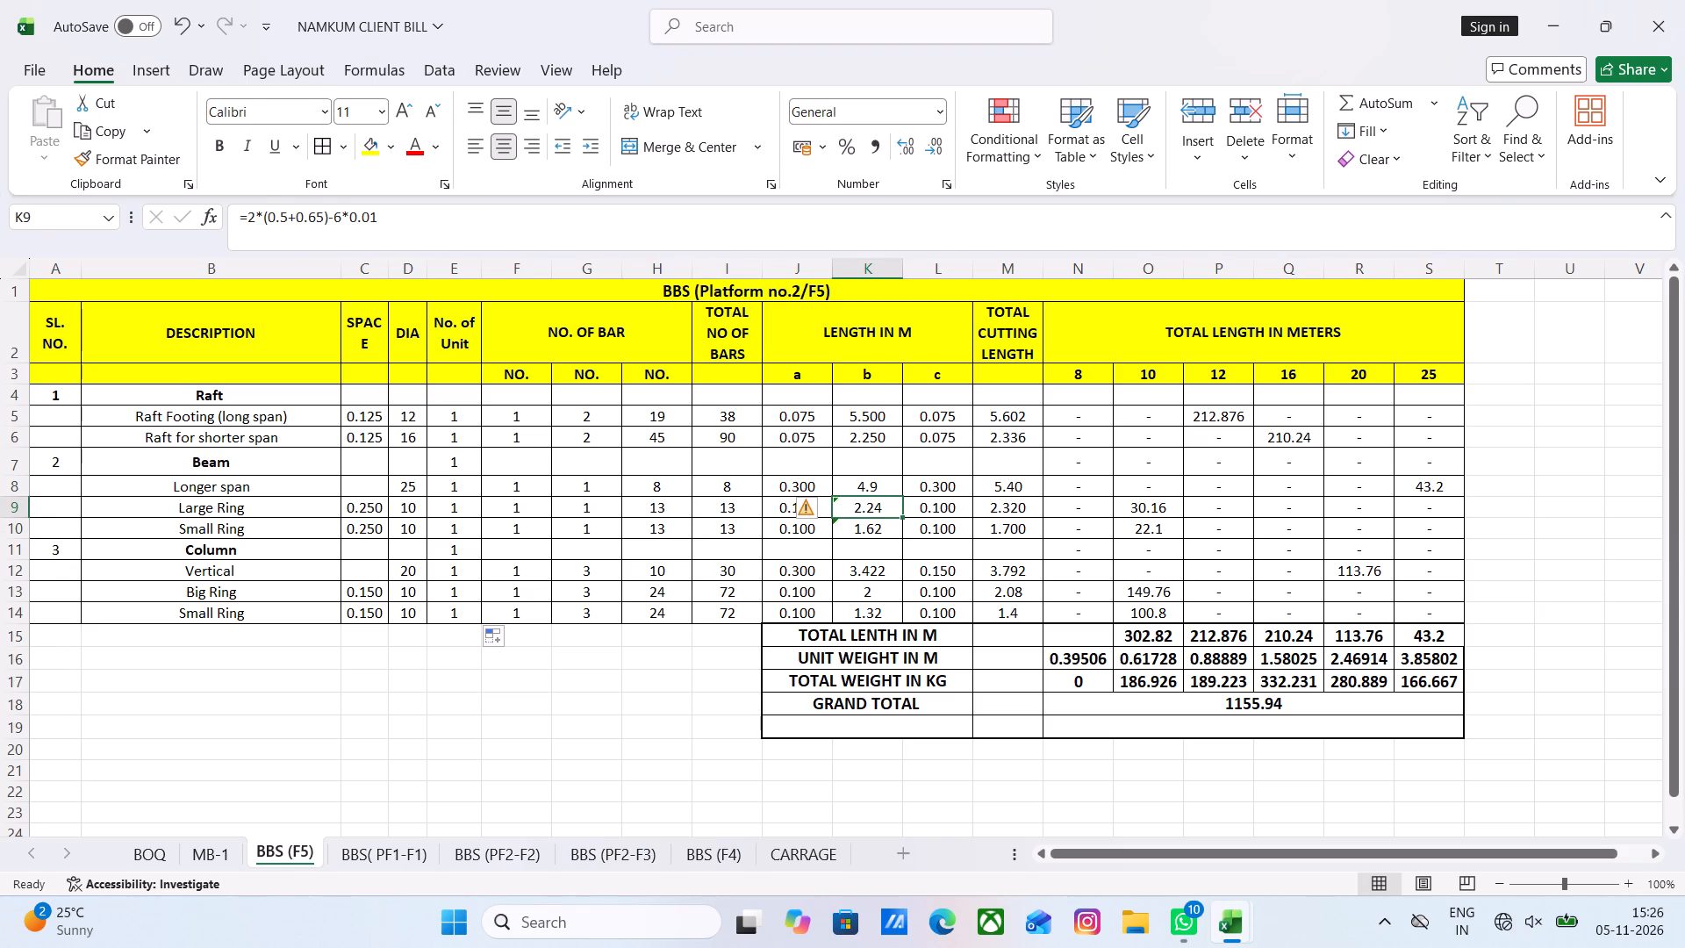
left_click(1017, 504)
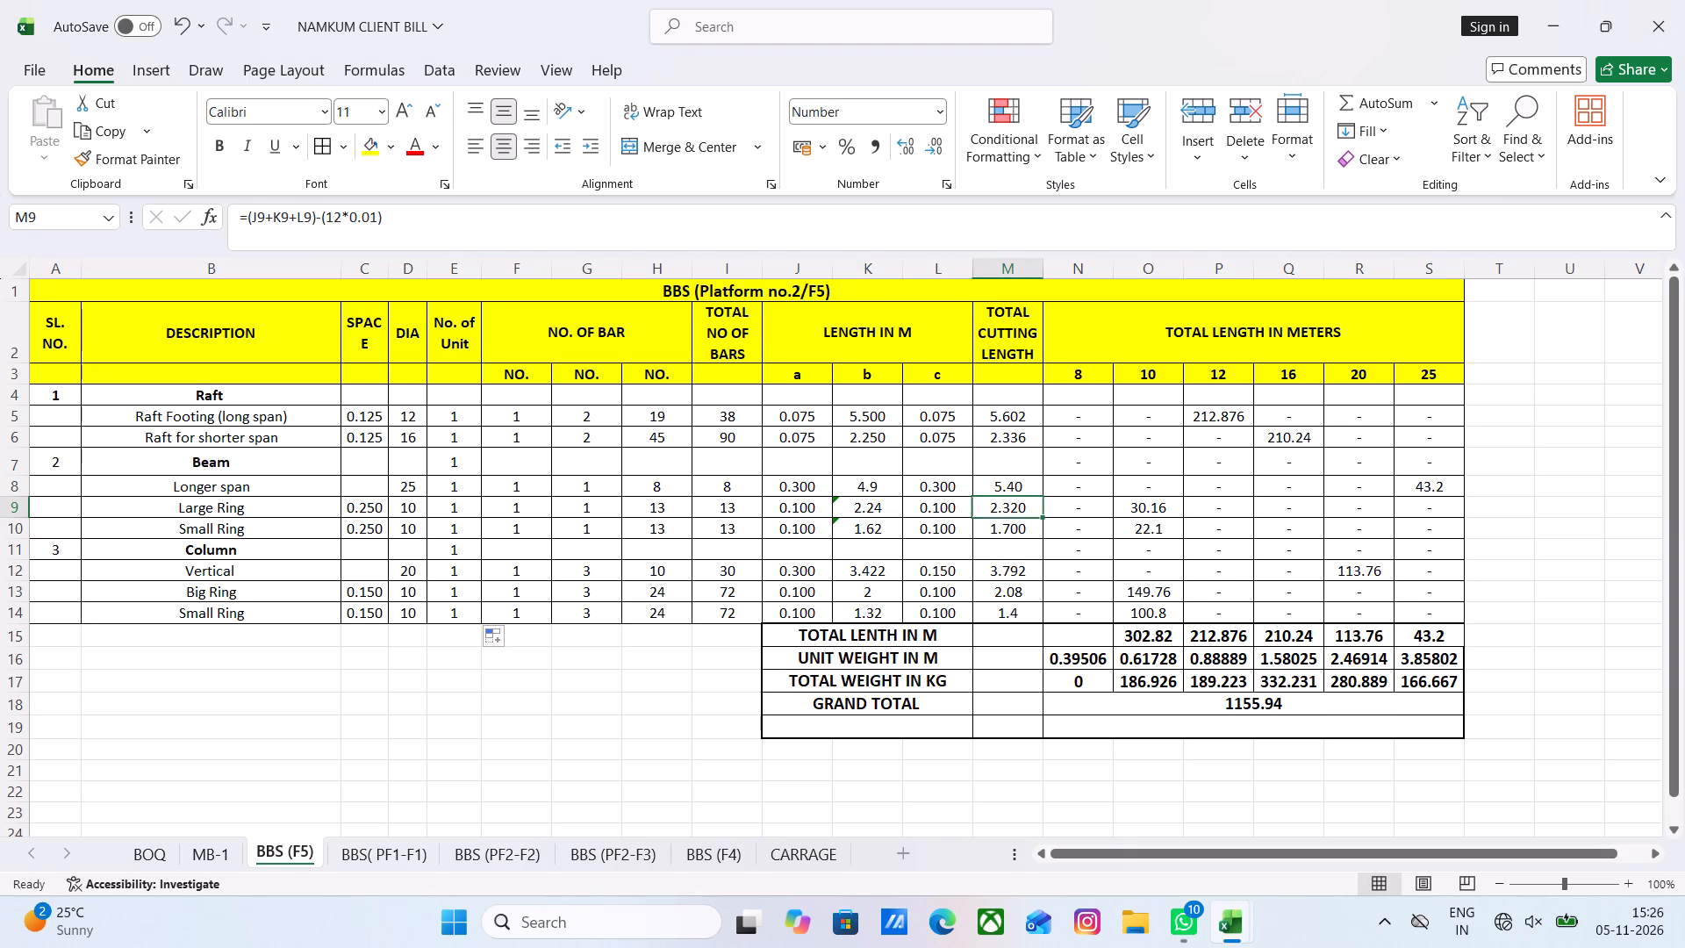
left_click(876, 511)
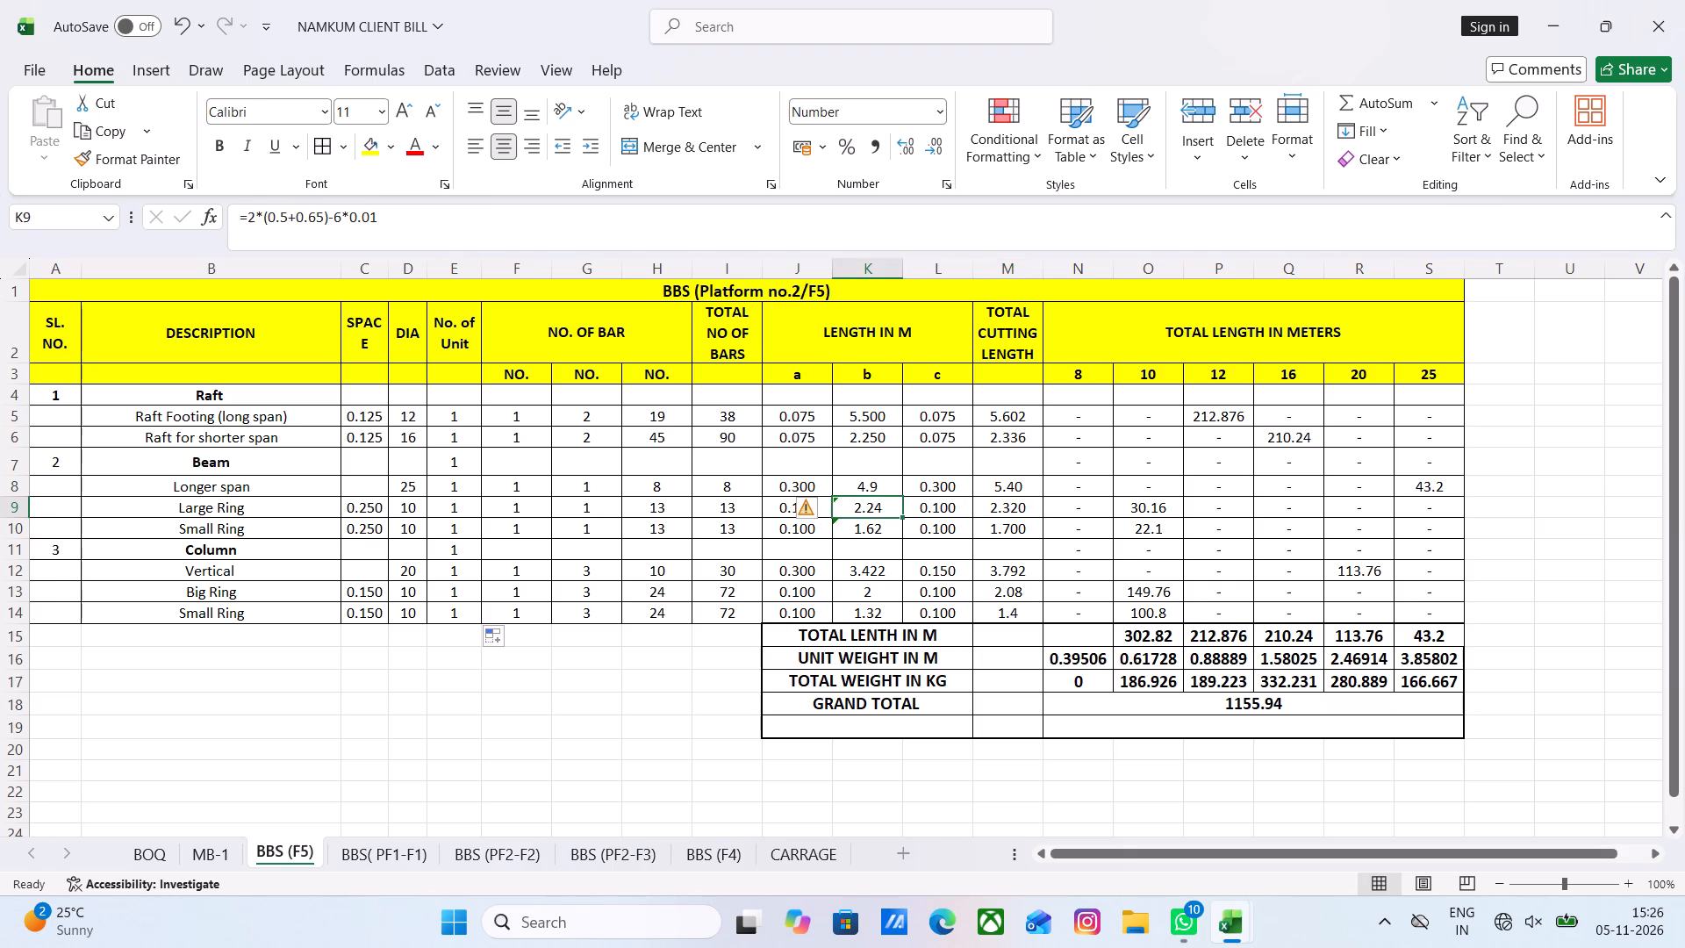
left_click_drag(328, 219, 381, 220)
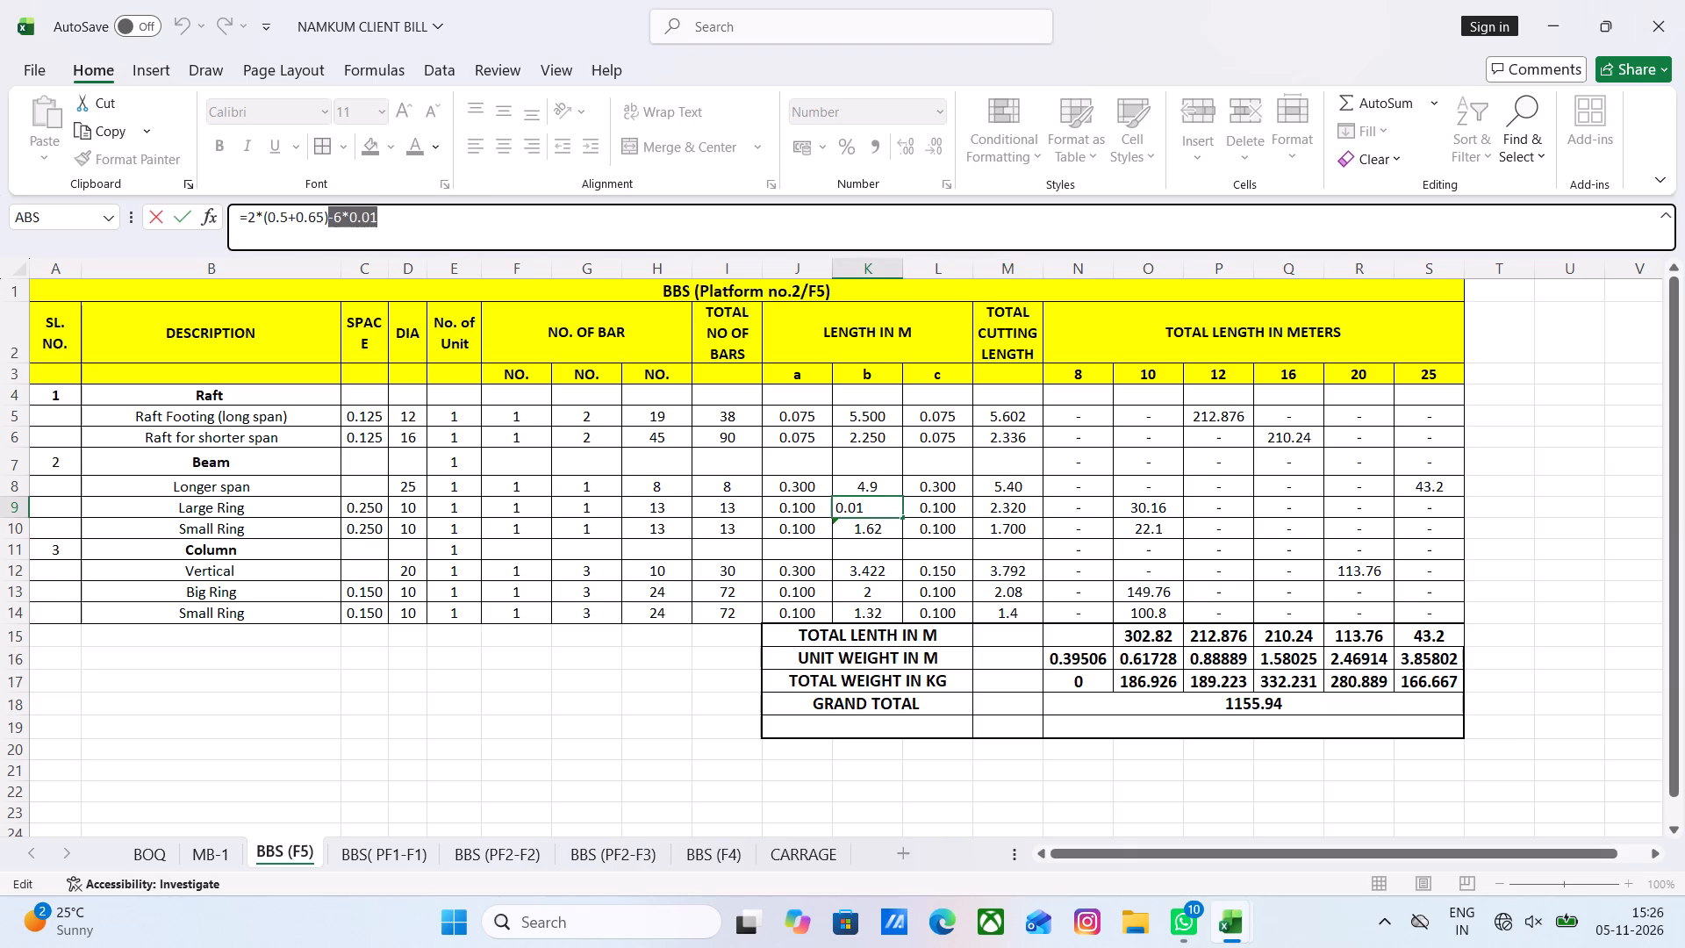
key("BackSpace")
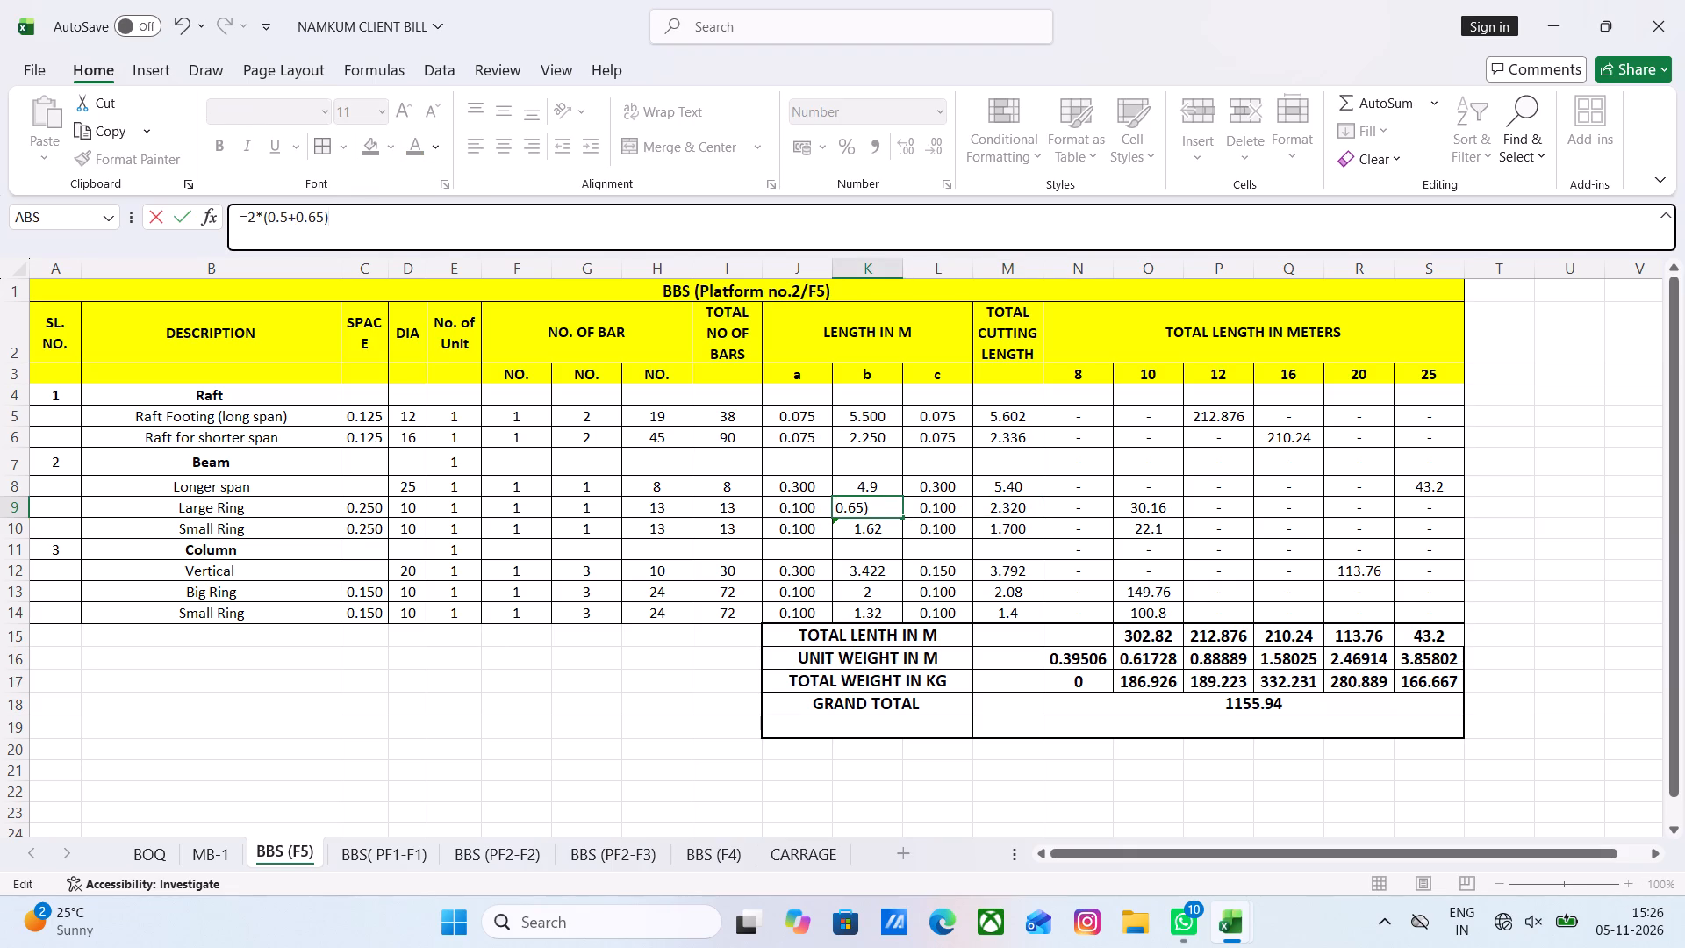
left_click(520, 645)
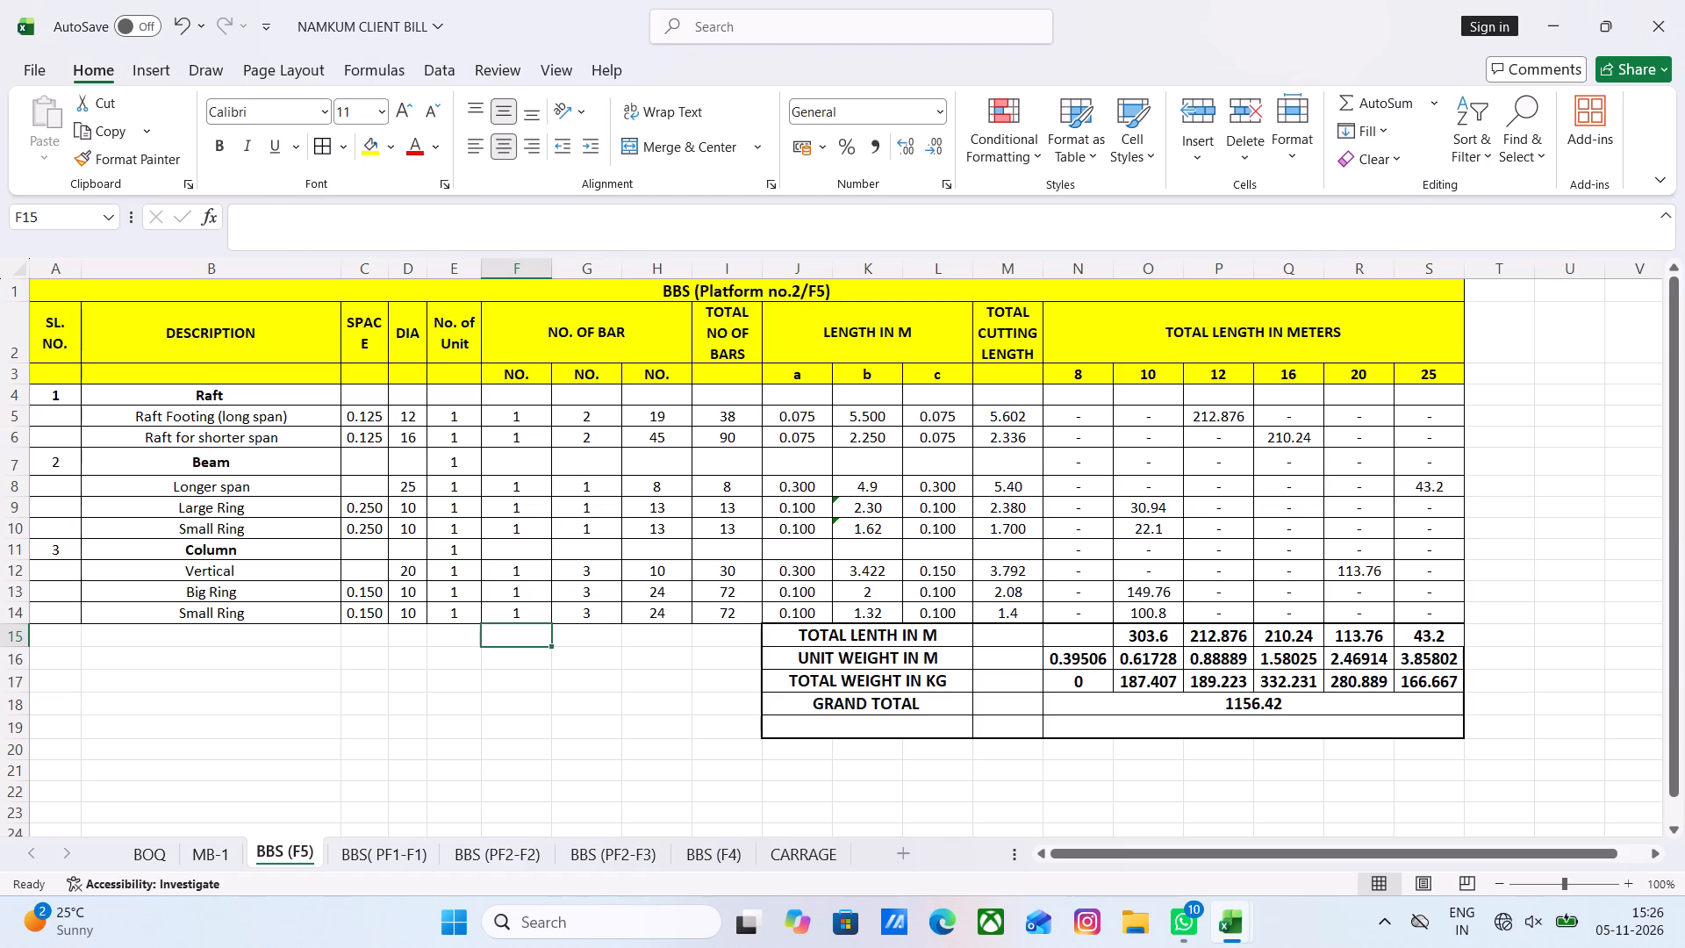
Compare the length b formulas of the beam's Large and Small Rings with those of the column's rings.
left_click(870, 510)
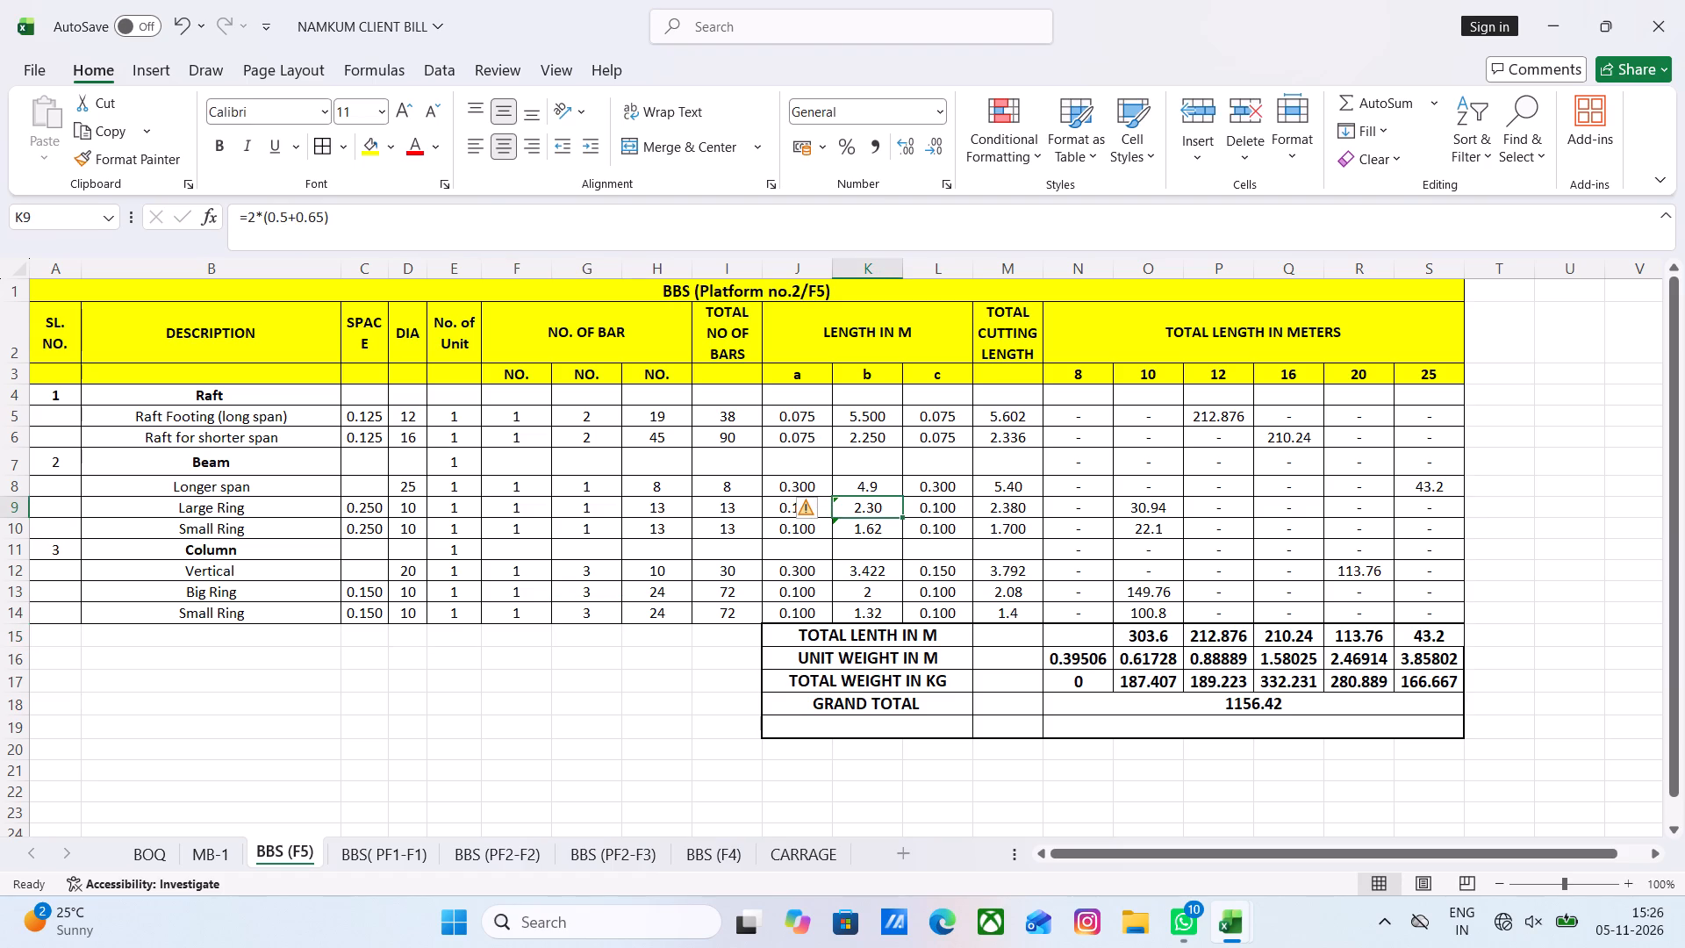
left_click(874, 528)
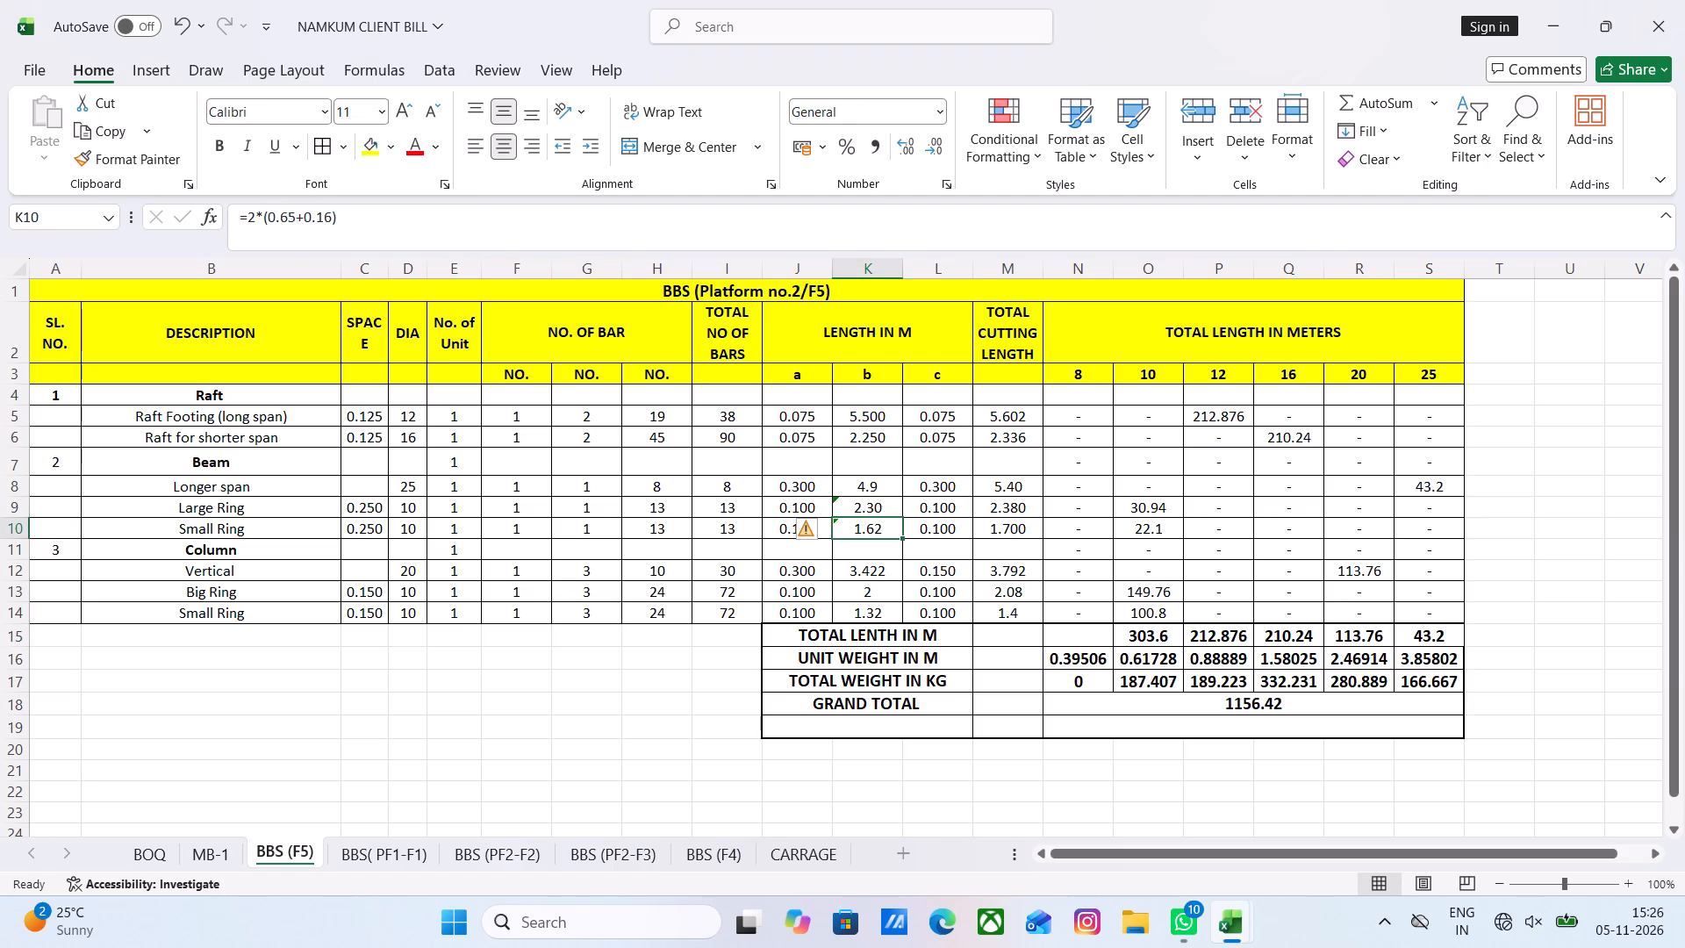
left_click(867, 505)
left_click(864, 598)
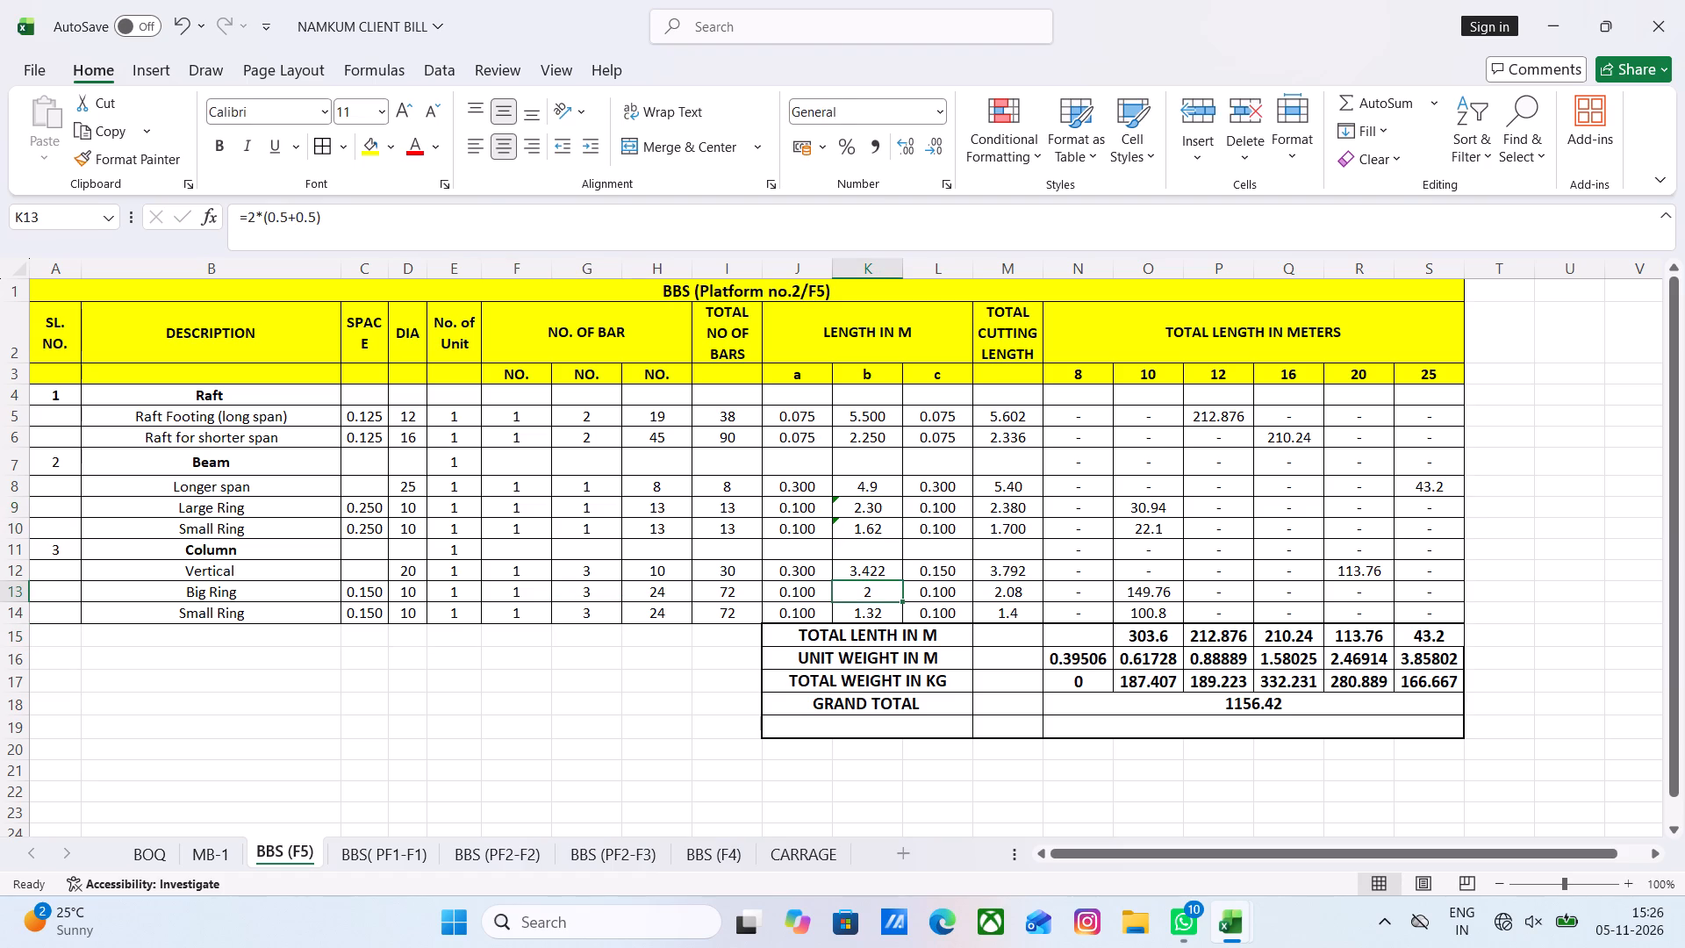
left_click(875, 612)
left_click(671, 659)
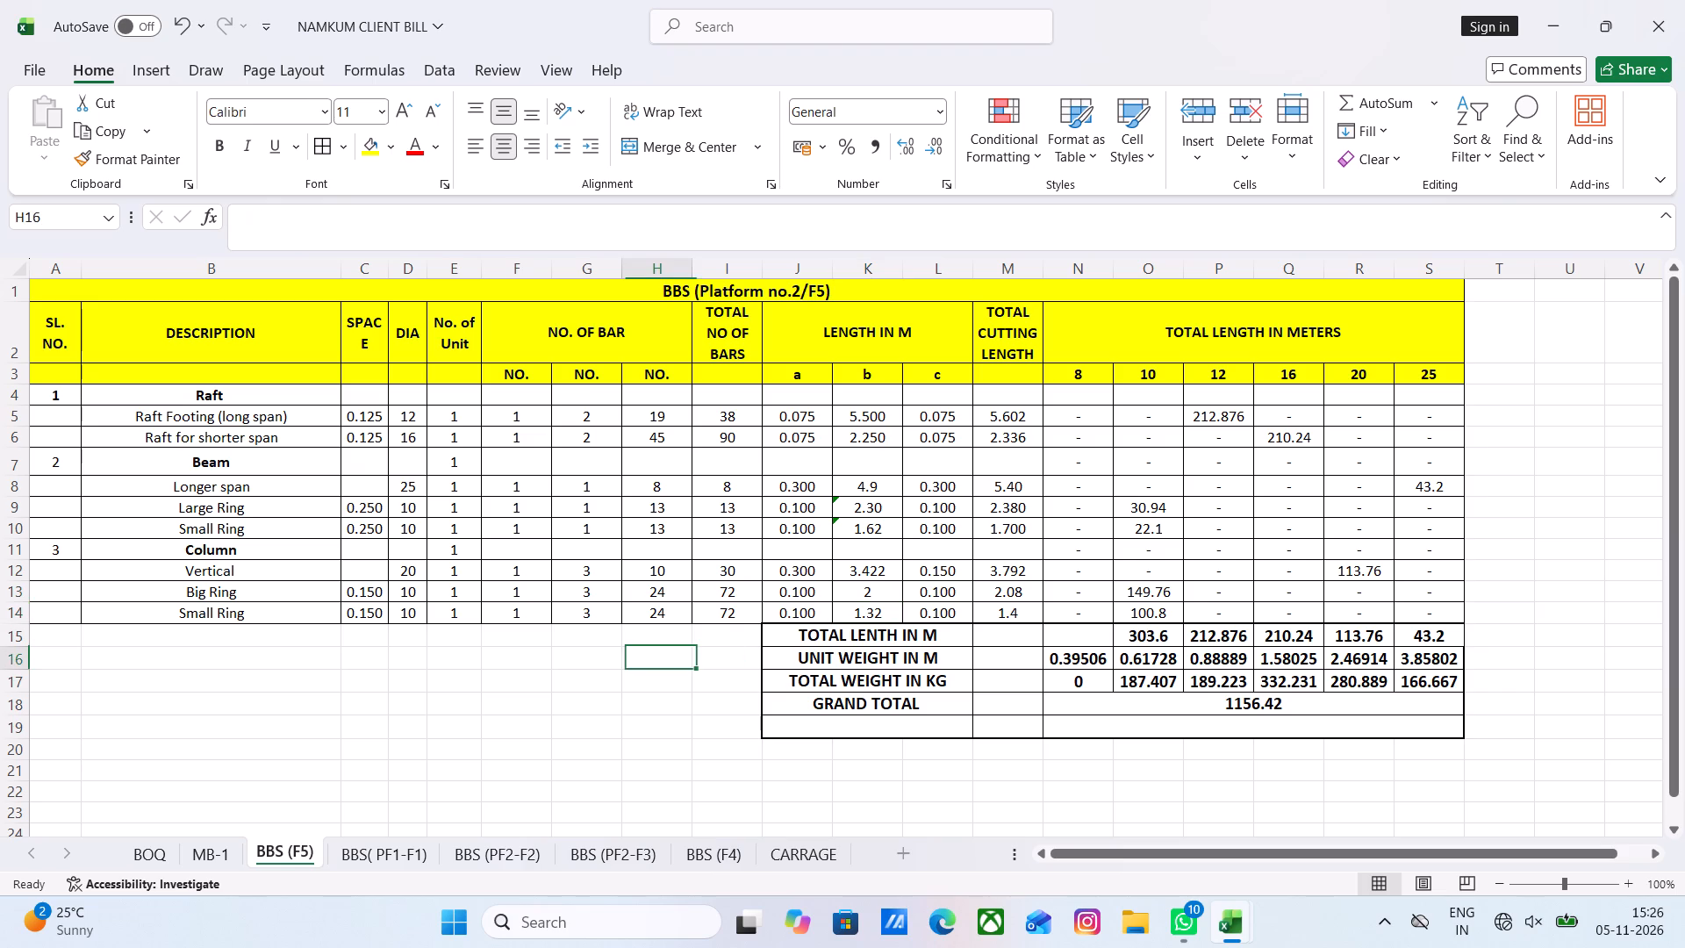
left_click(863, 507)
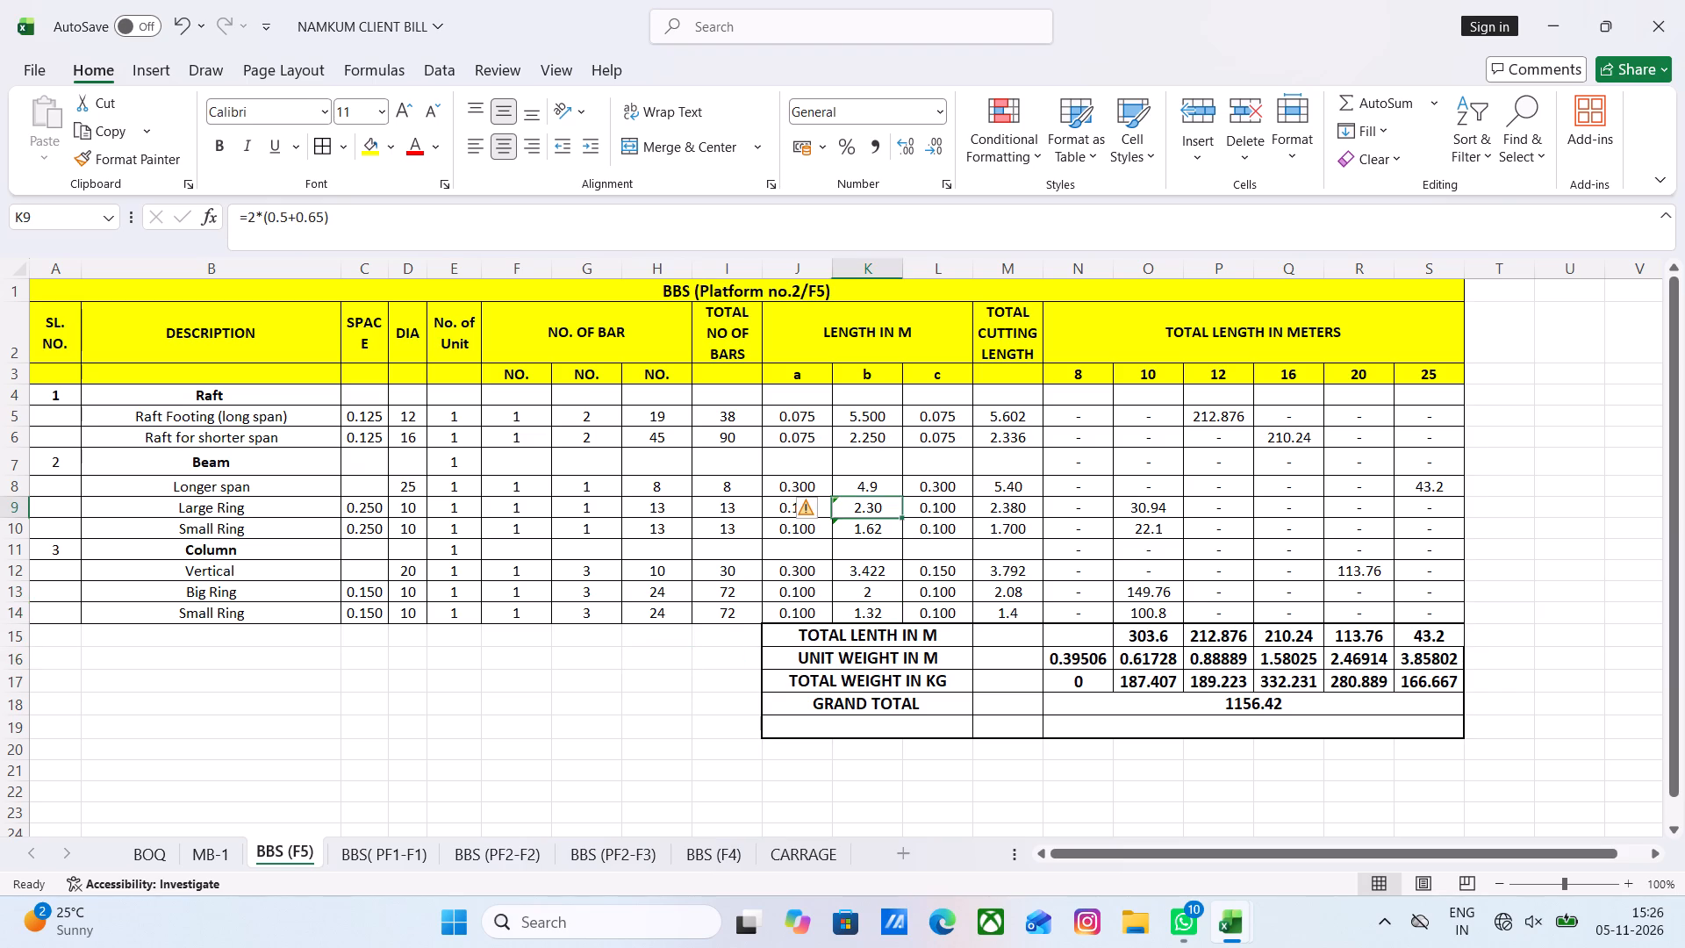
Examine the beam Small Ring's length b formula and the column rows' bar numbers, length b and vertical cutting length formulas.
left_click(876, 531)
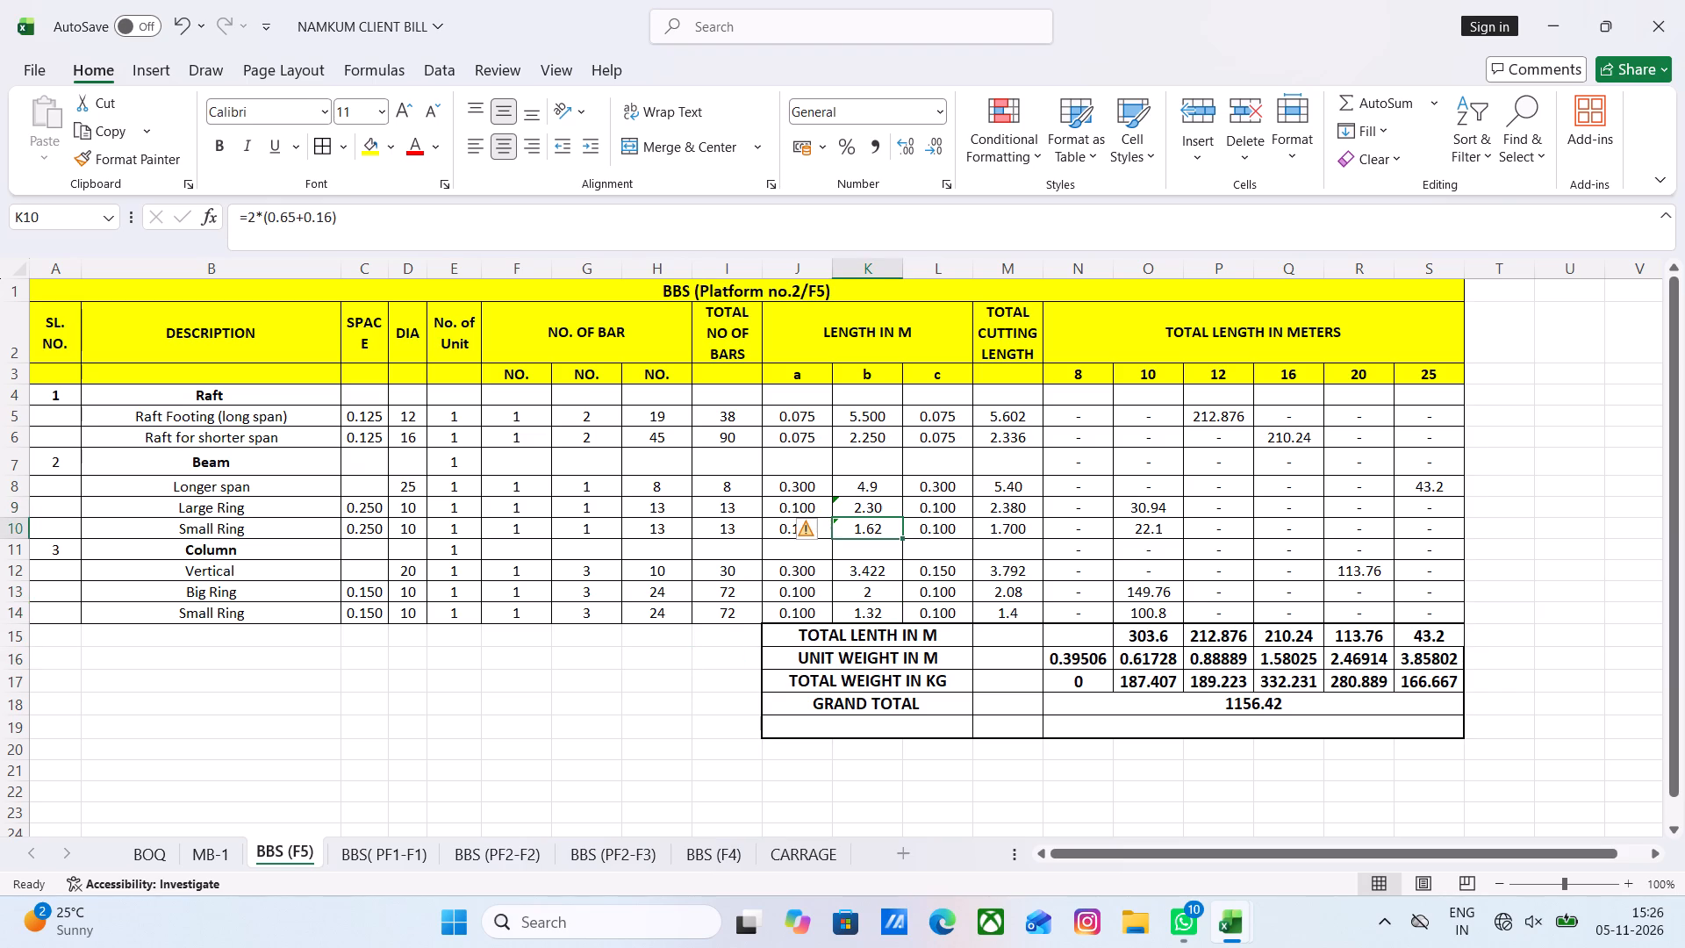
key("Escape")
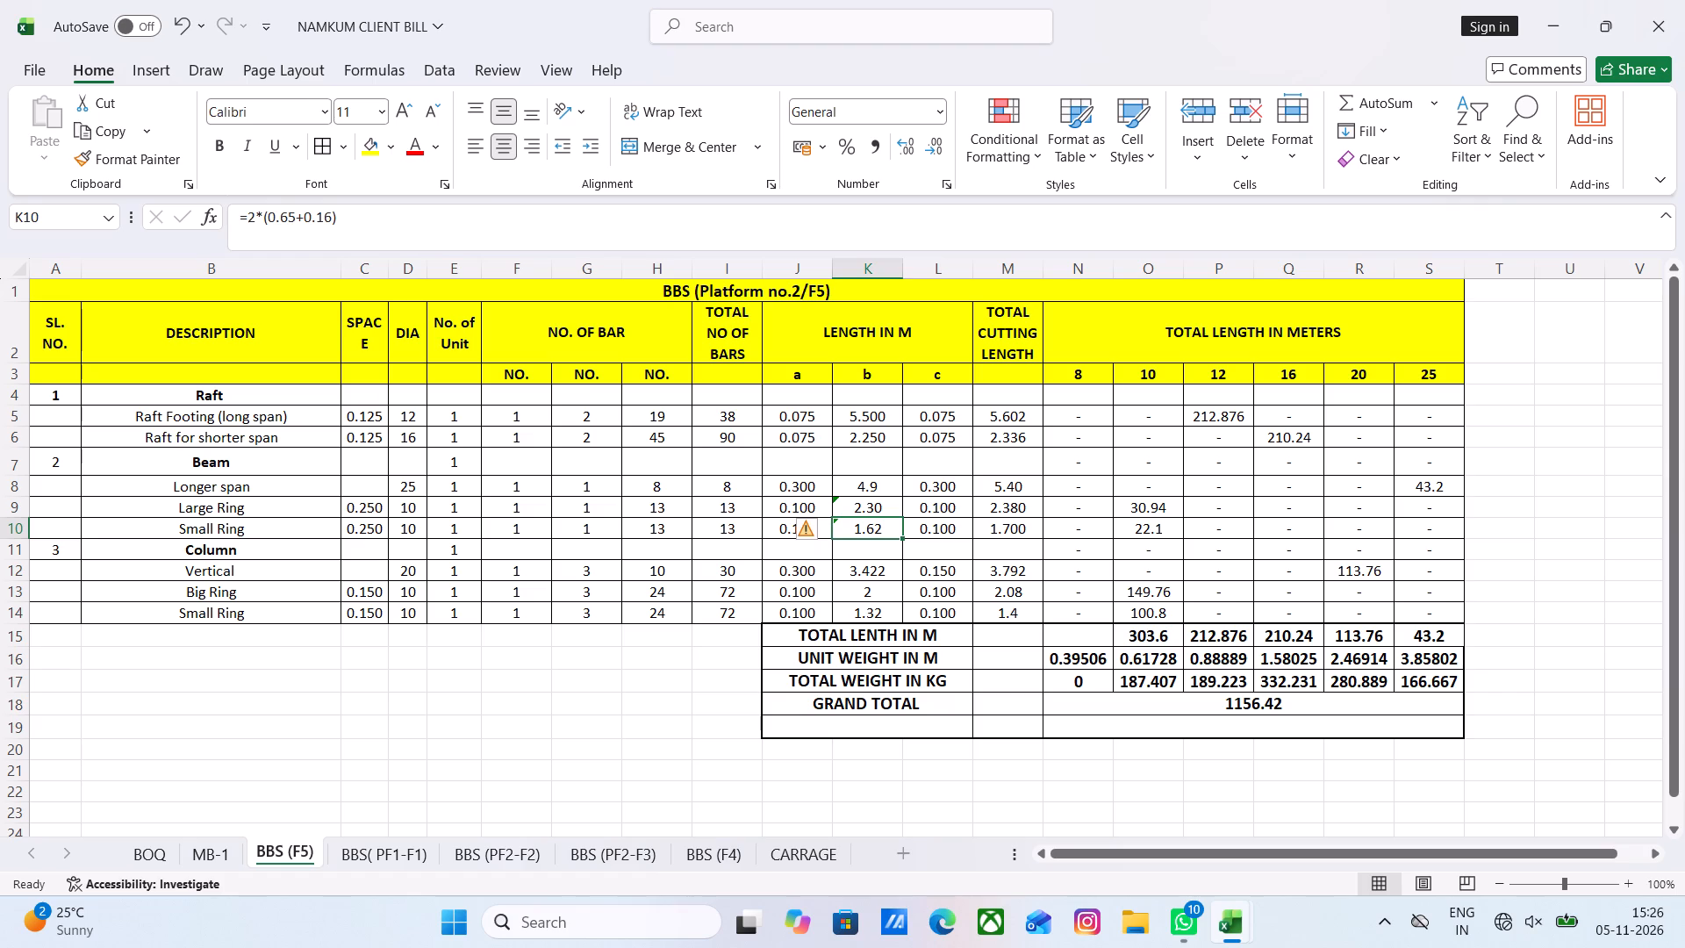
left_click(627, 700)
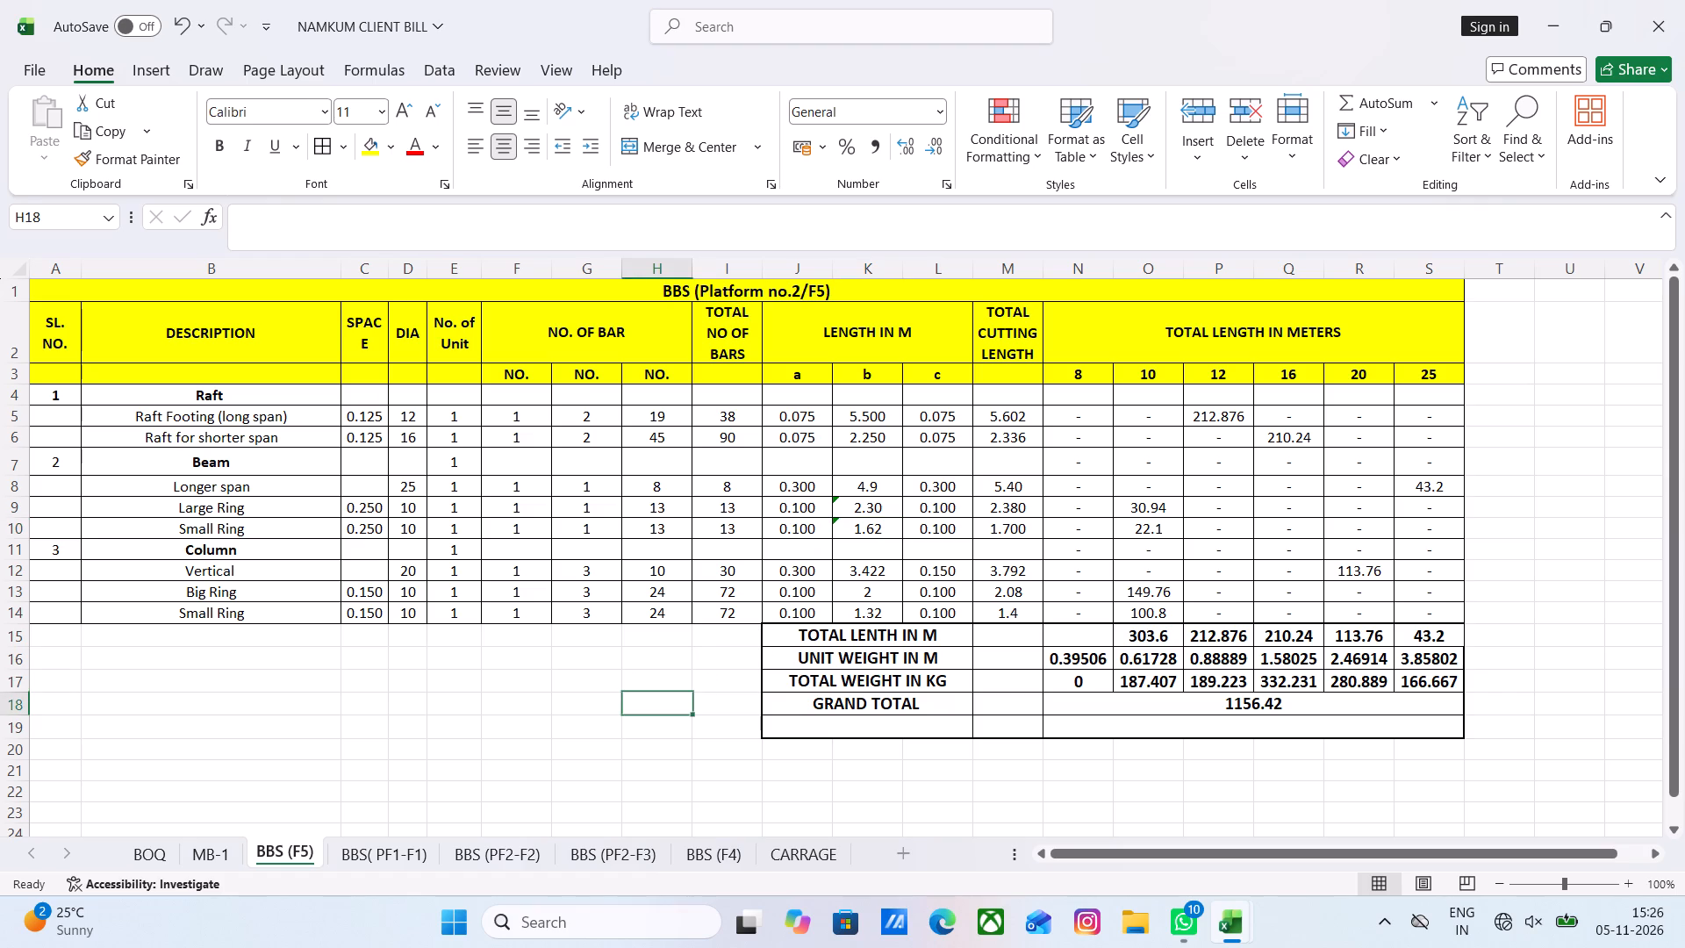
left_click(651, 568)
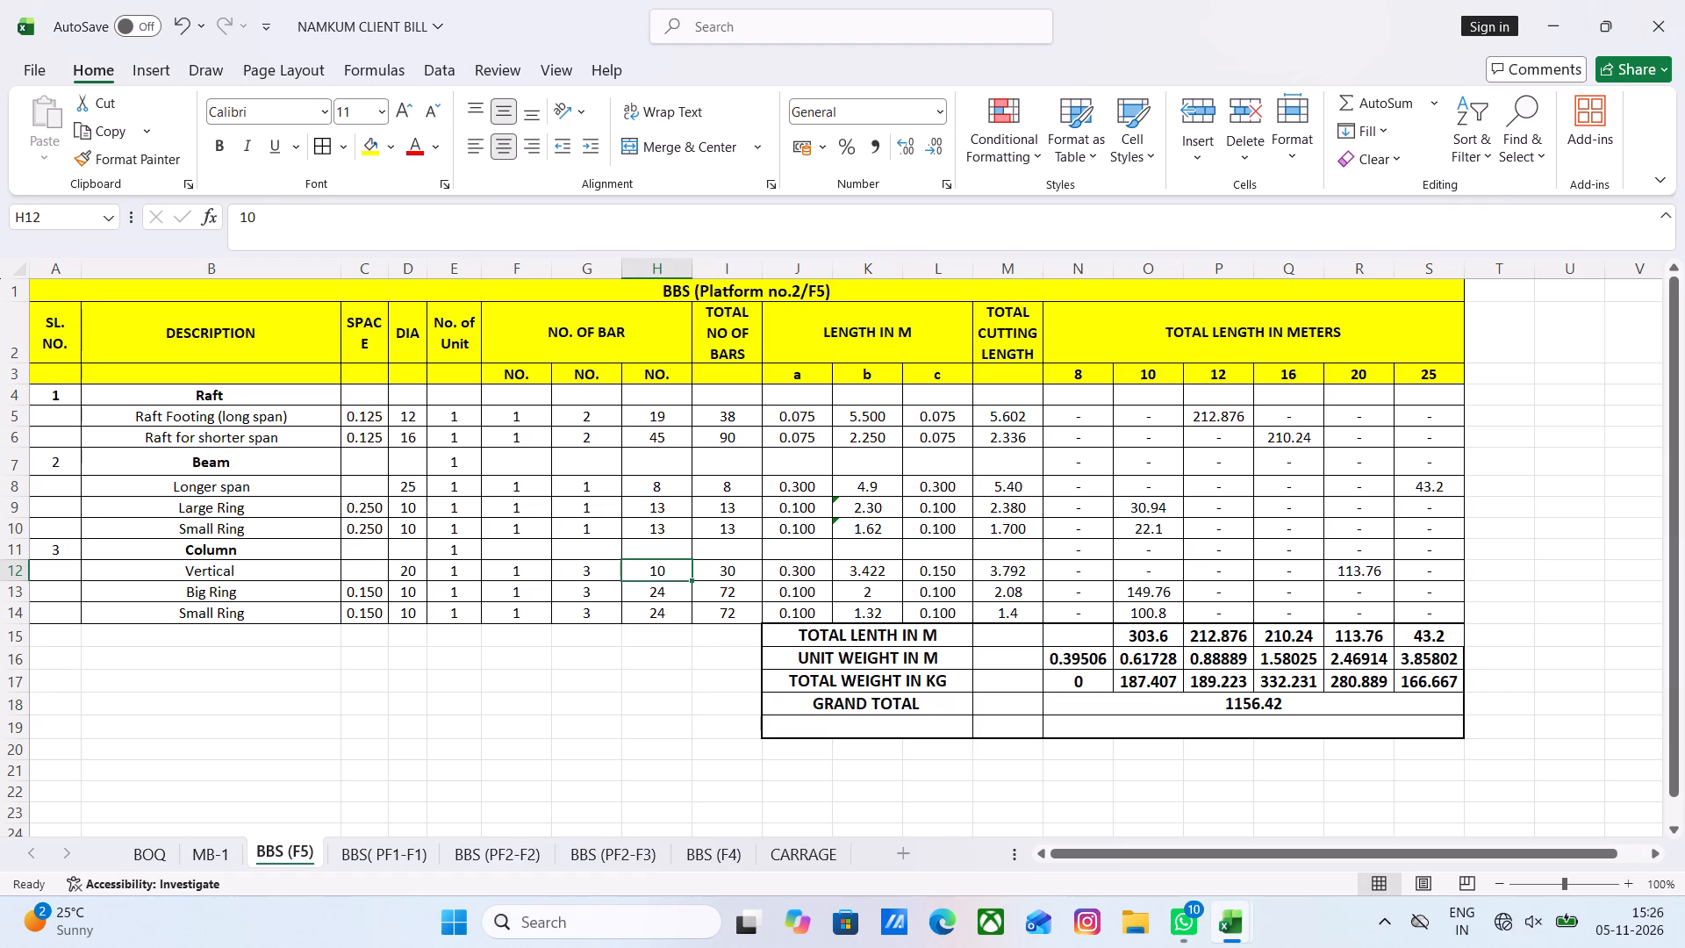
left_click(597, 575)
left_click(656, 573)
left_click(857, 571)
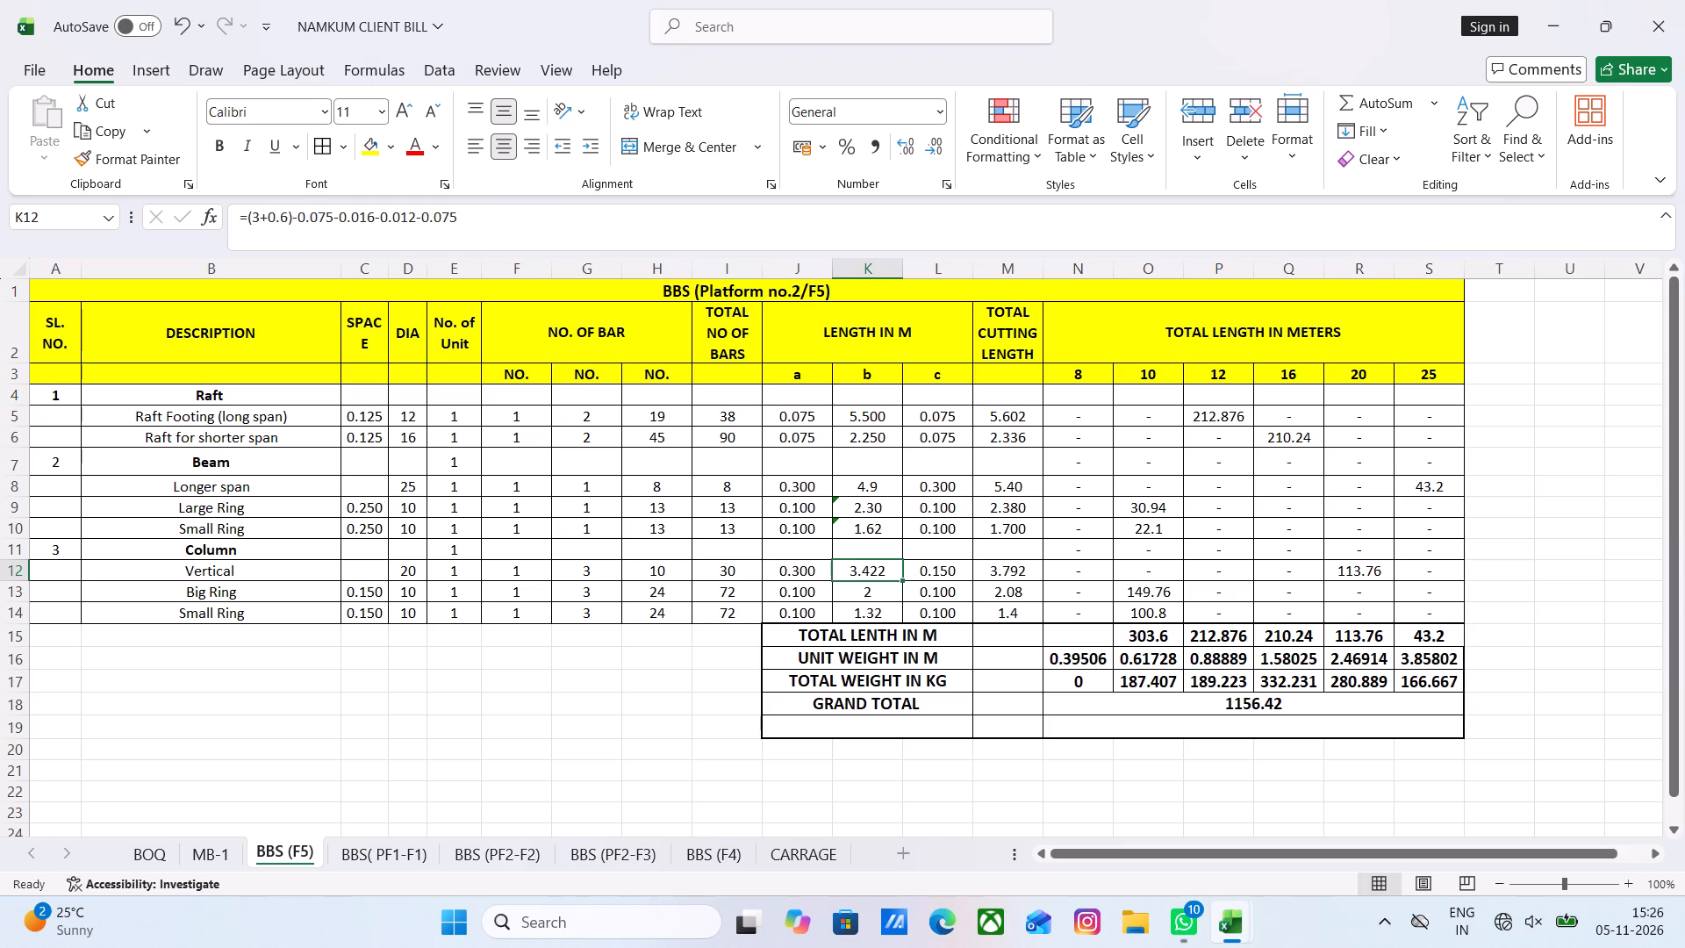
key("Escape")
left_click(641, 704)
left_click(1014, 578)
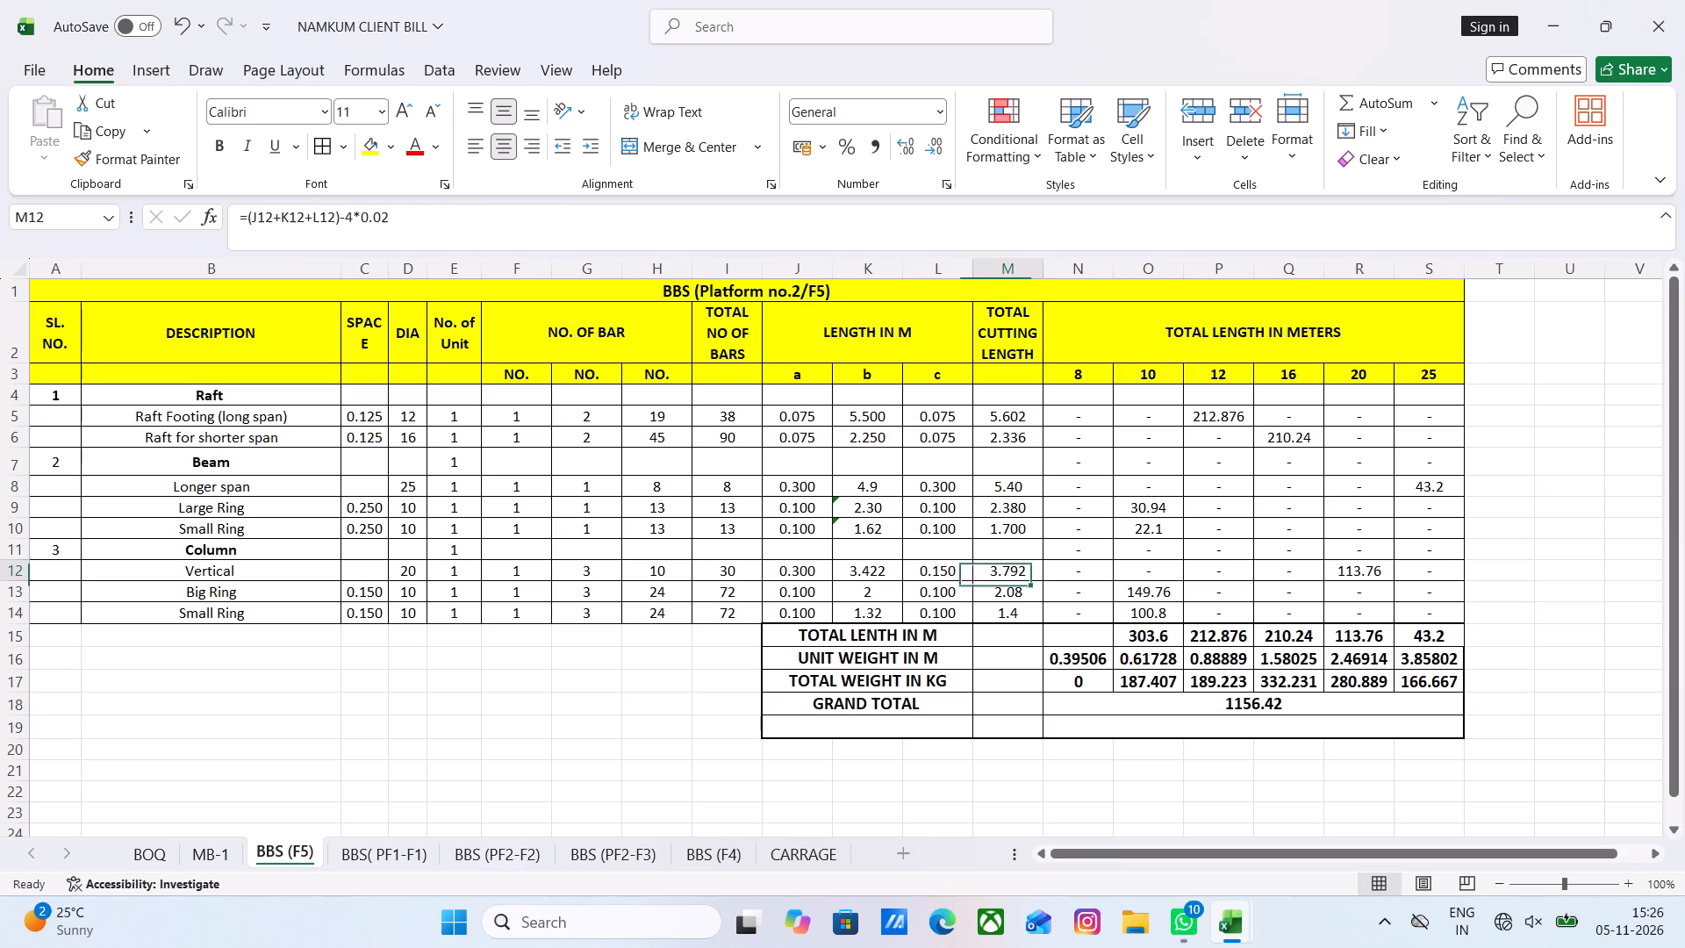
key("Escape")
key("Escape")
left_click(884, 596)
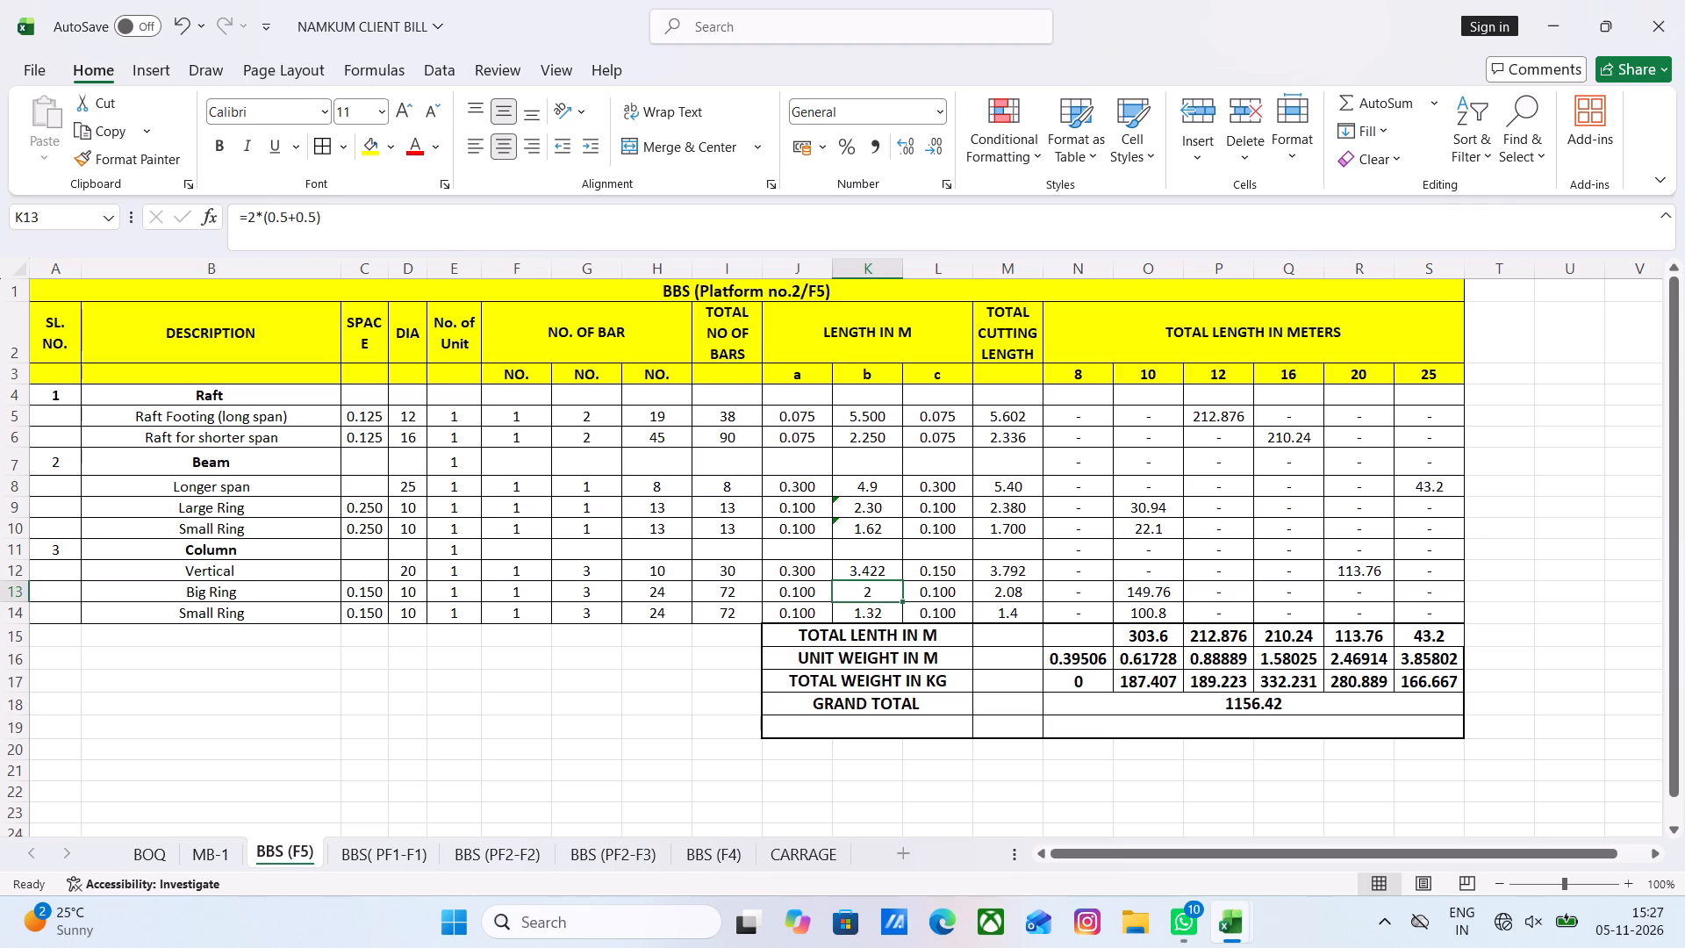
left_click(867, 612)
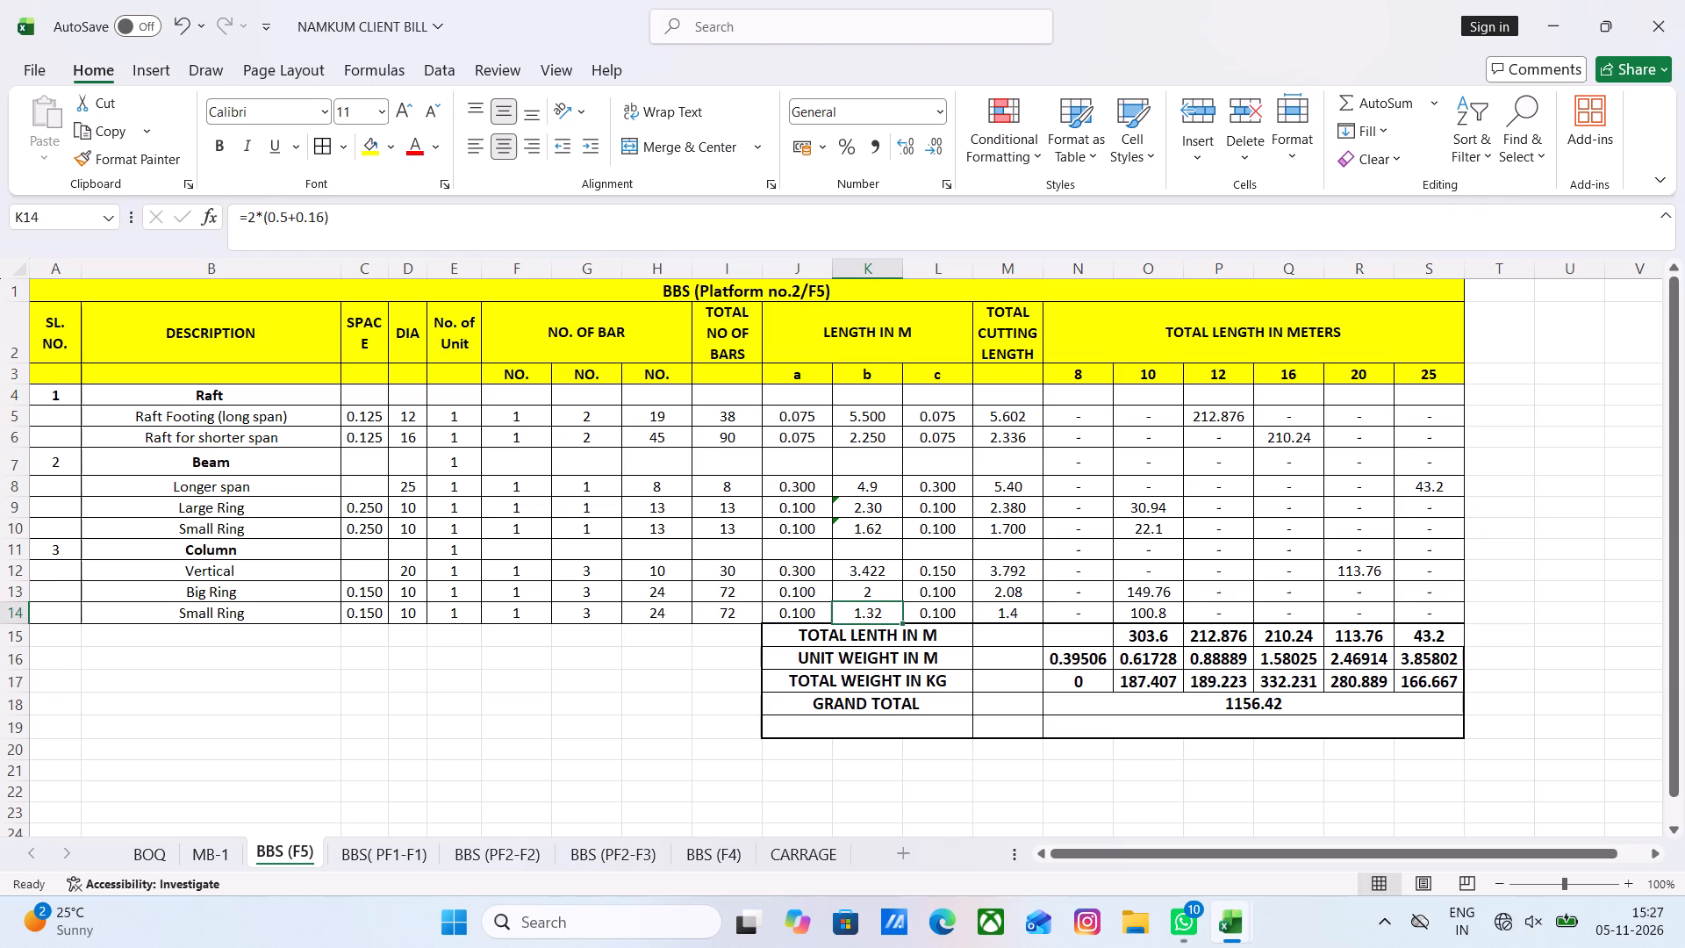
left_click(589, 686)
key("Escape")
key("Escape")
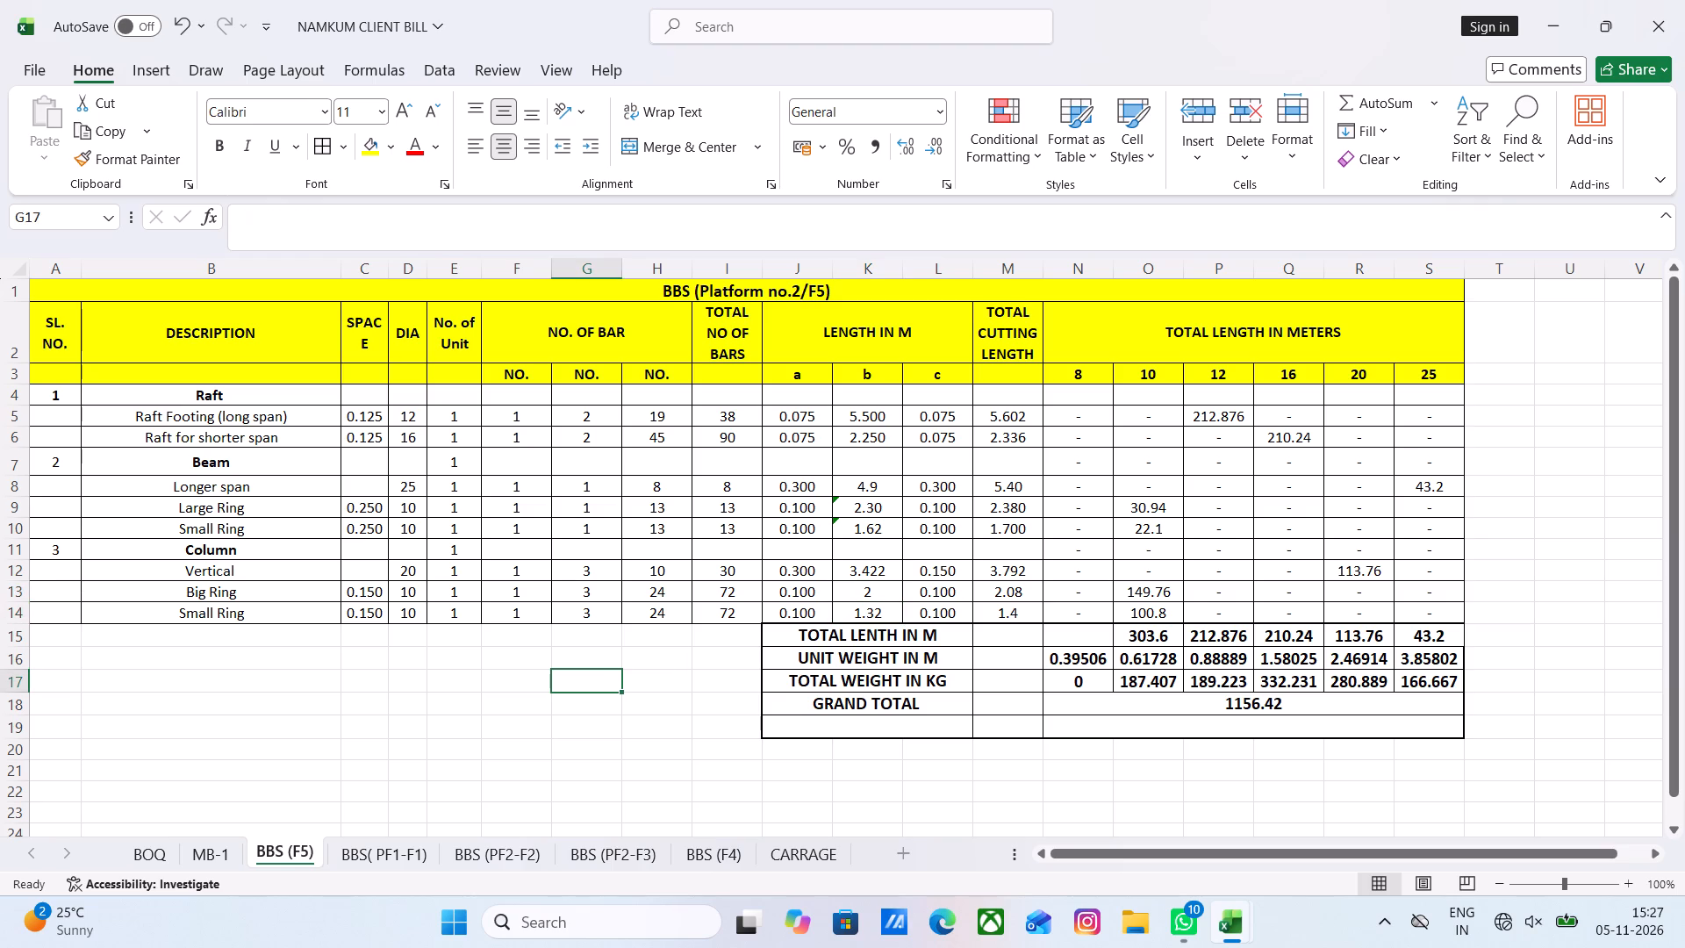
Save the workbook.
key("ctrl+s")
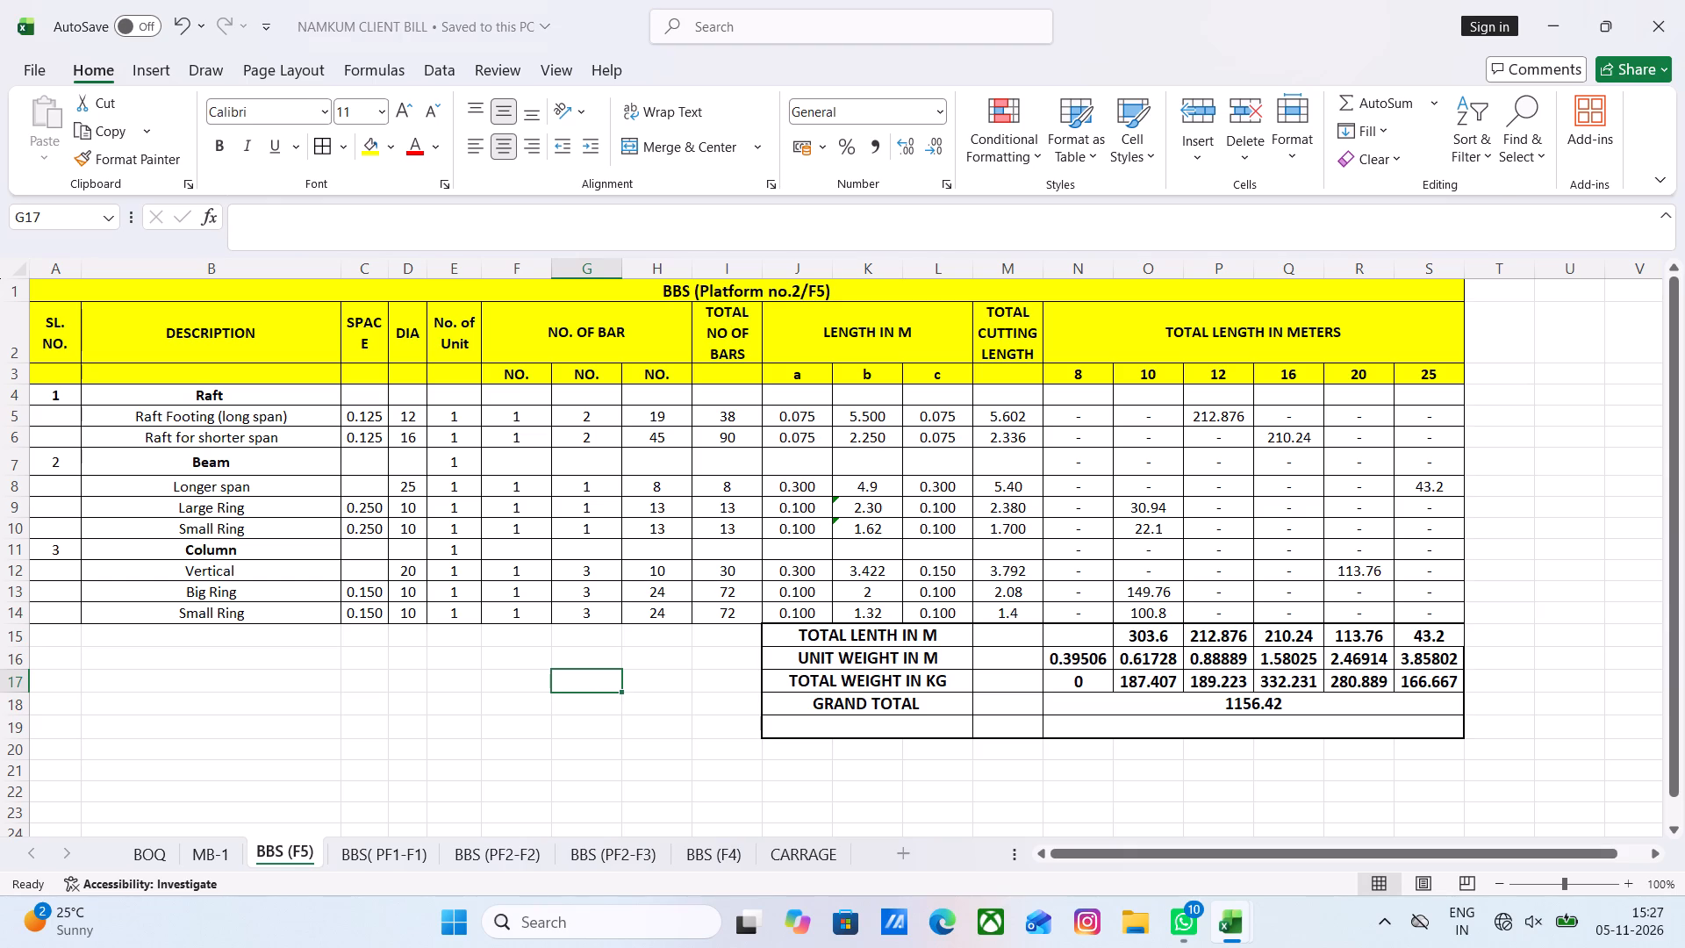
On the BBS (F4) sheet, set the No. of Unit to 1 for every row from the raft footing to the column's Small Ring.
left_click(727, 856)
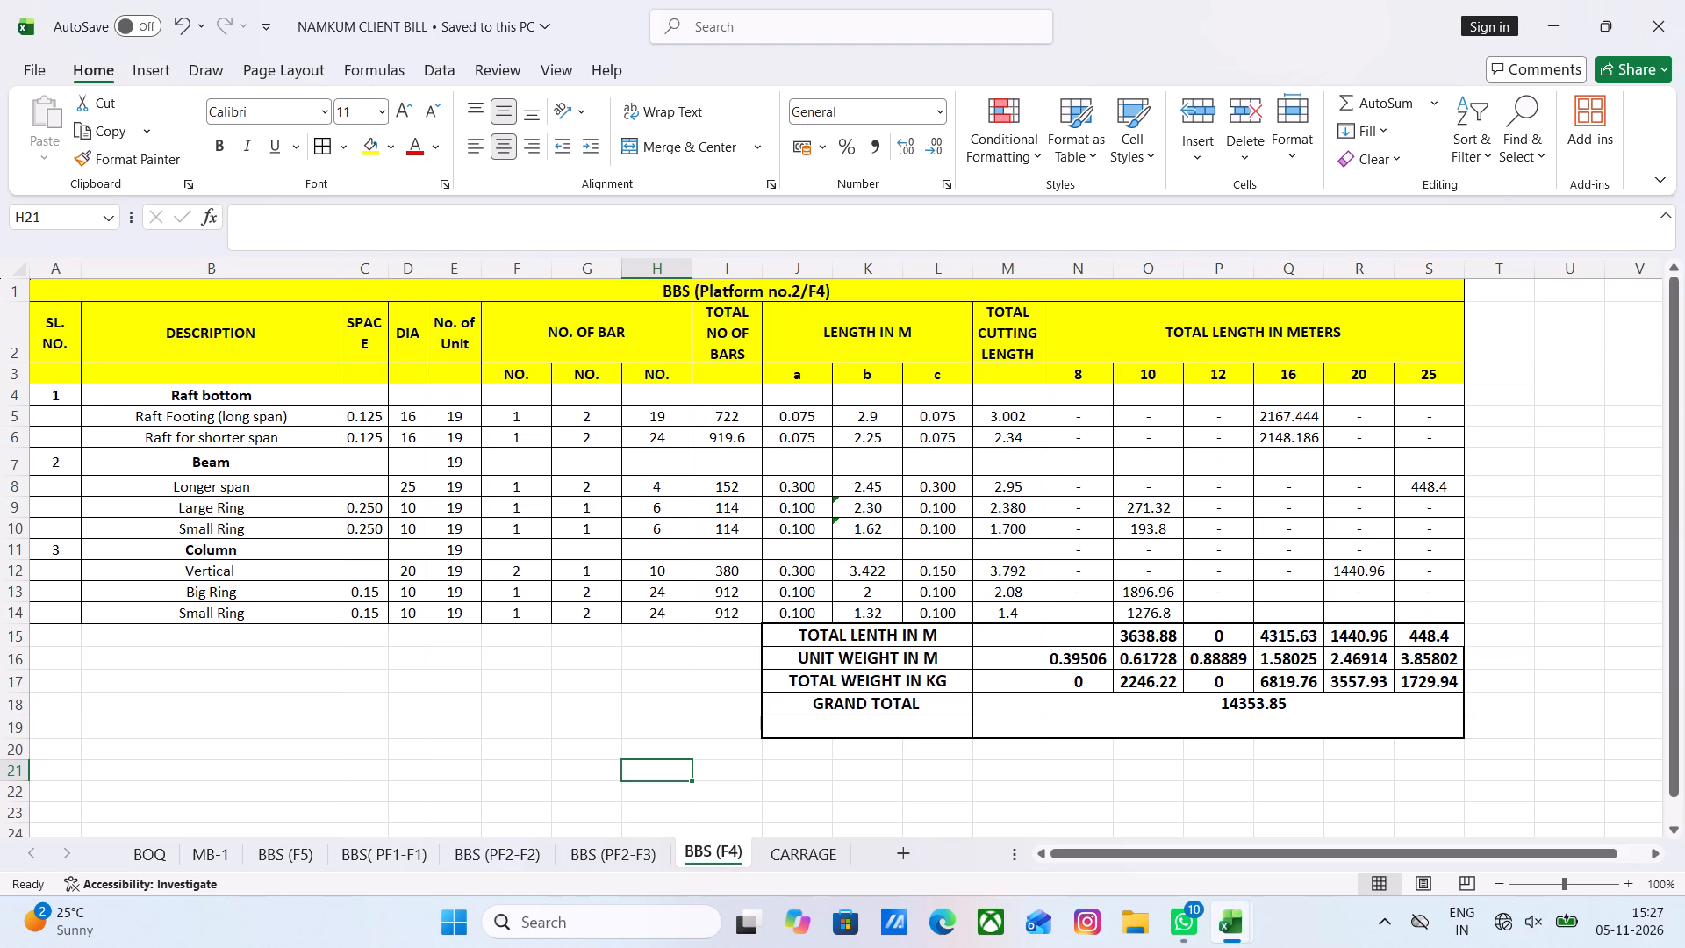
left_click(461, 415)
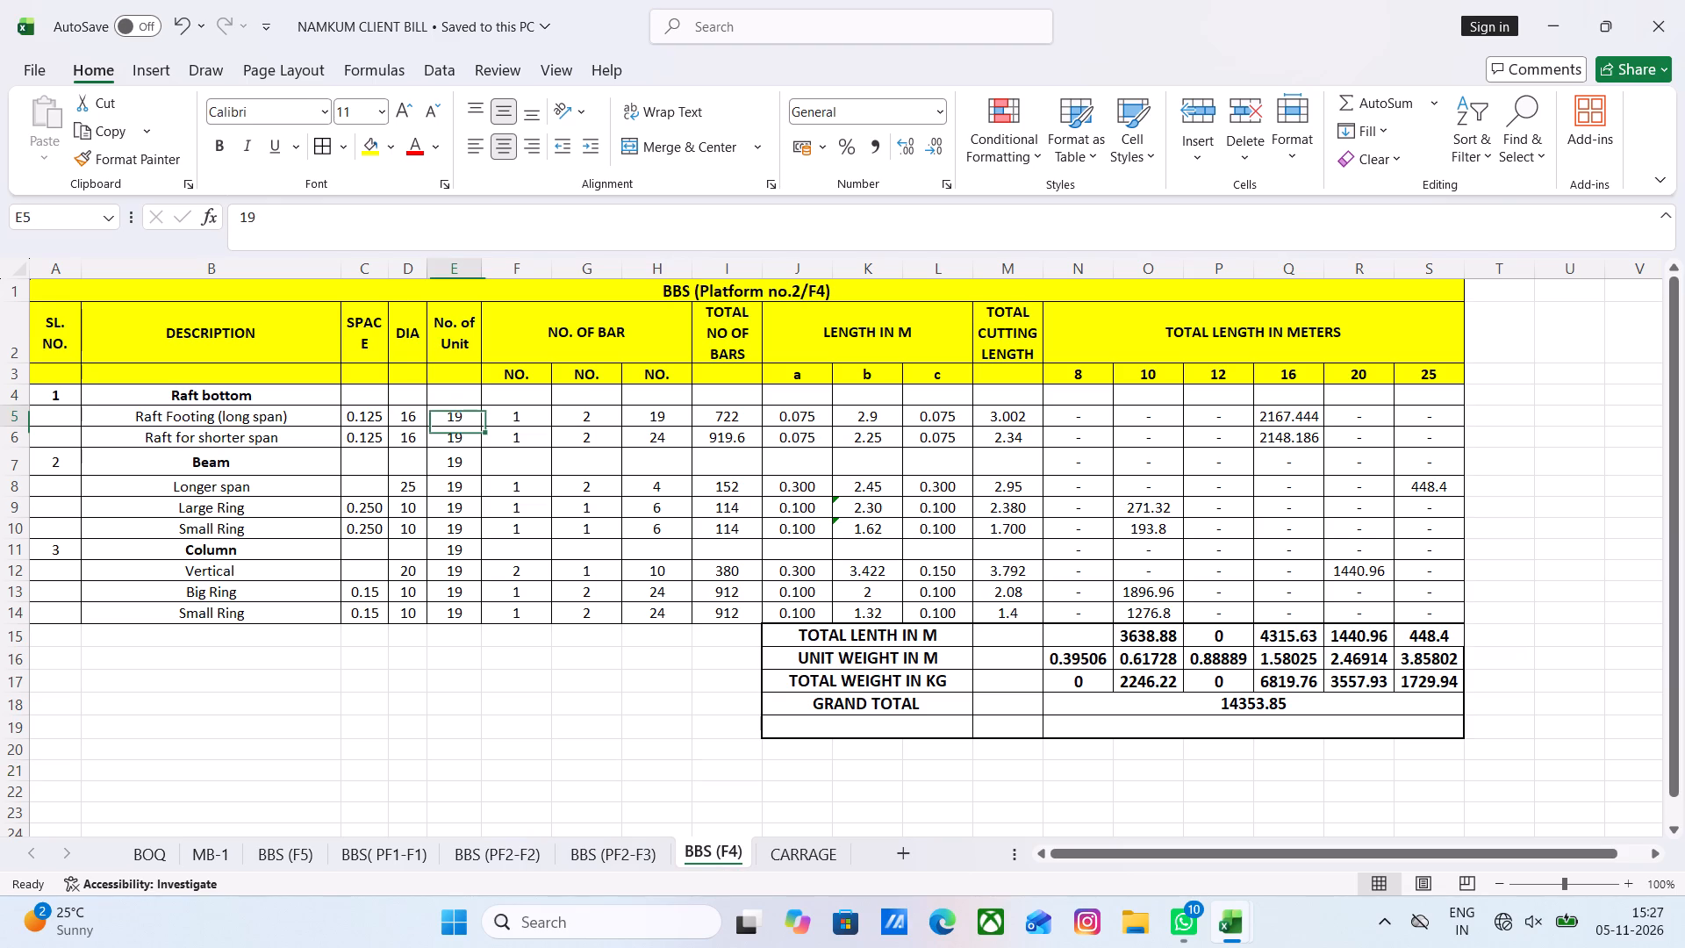
key("1")
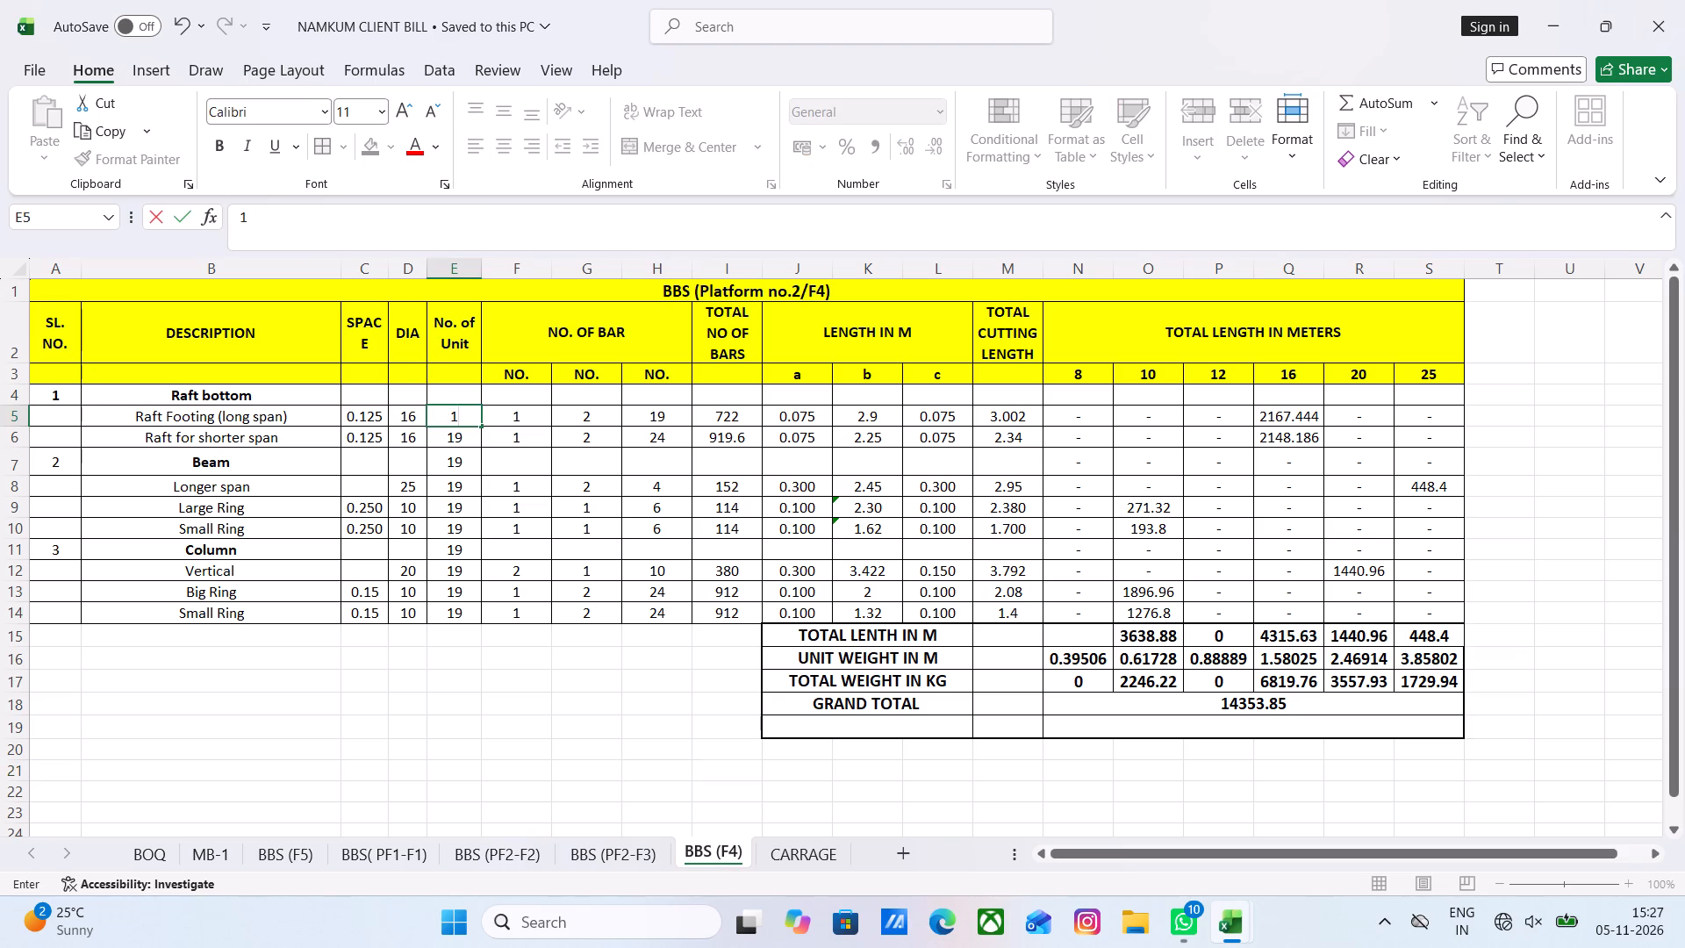
left_click_drag(480, 428, 488, 486)
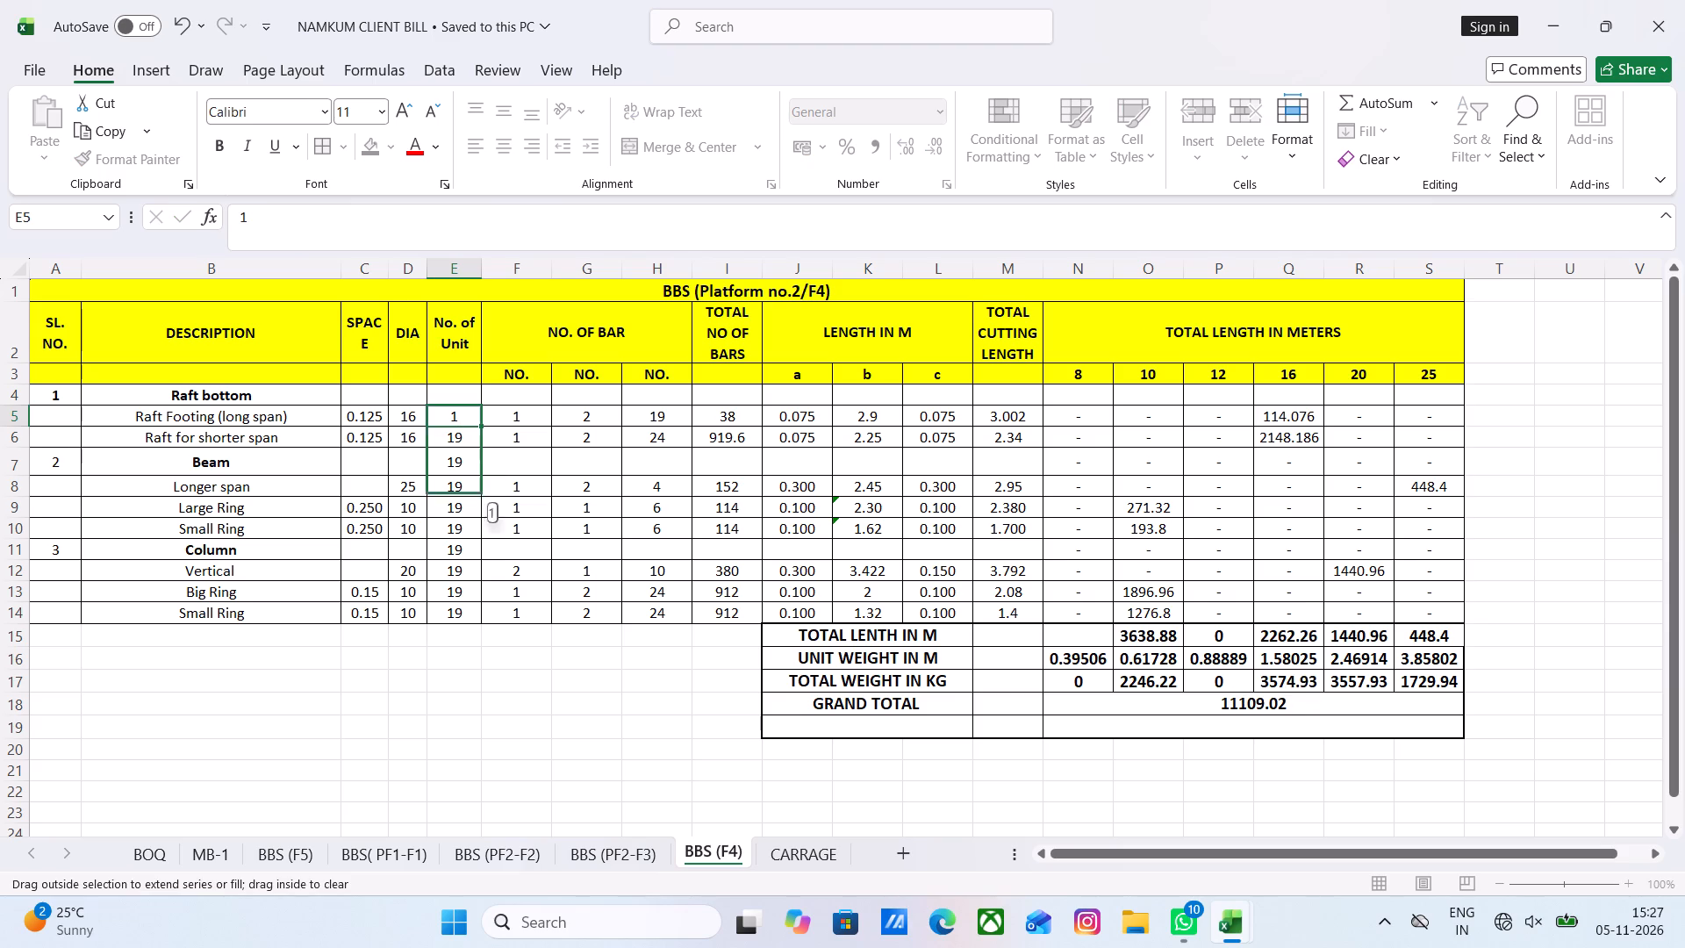
left_click_drag(488, 486, 487, 626)
left_click(526, 673)
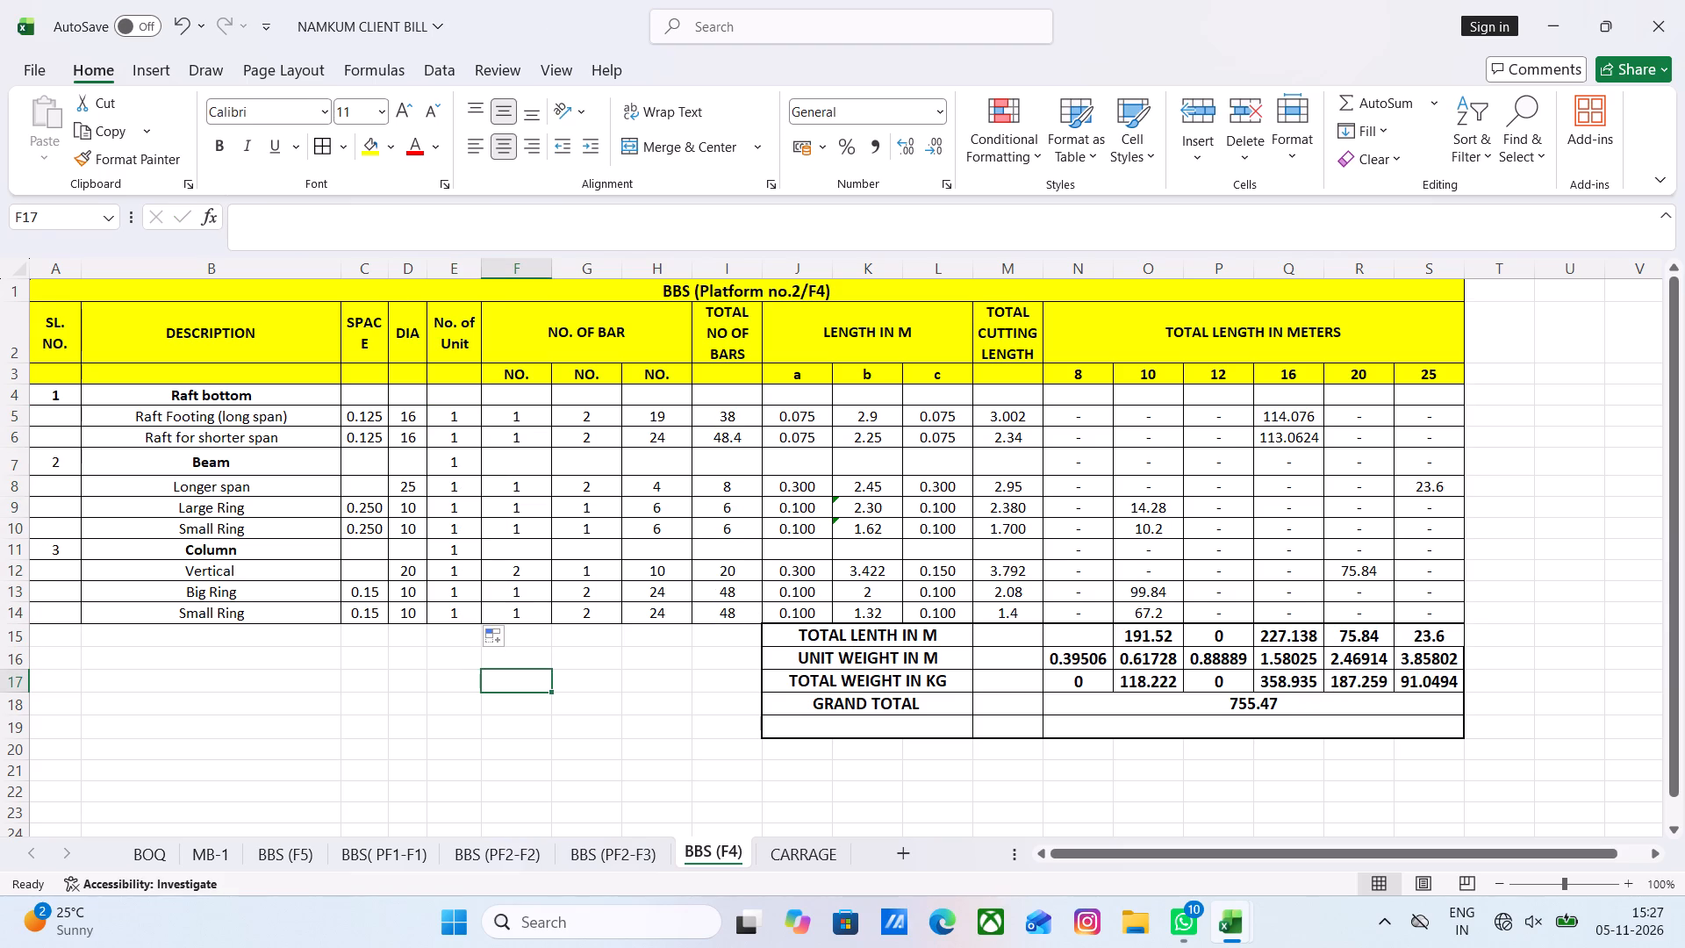
Examine the number-of-bars entries and formulas of the F4 raft's long-span and shorter-span rows.
left_click(594, 419)
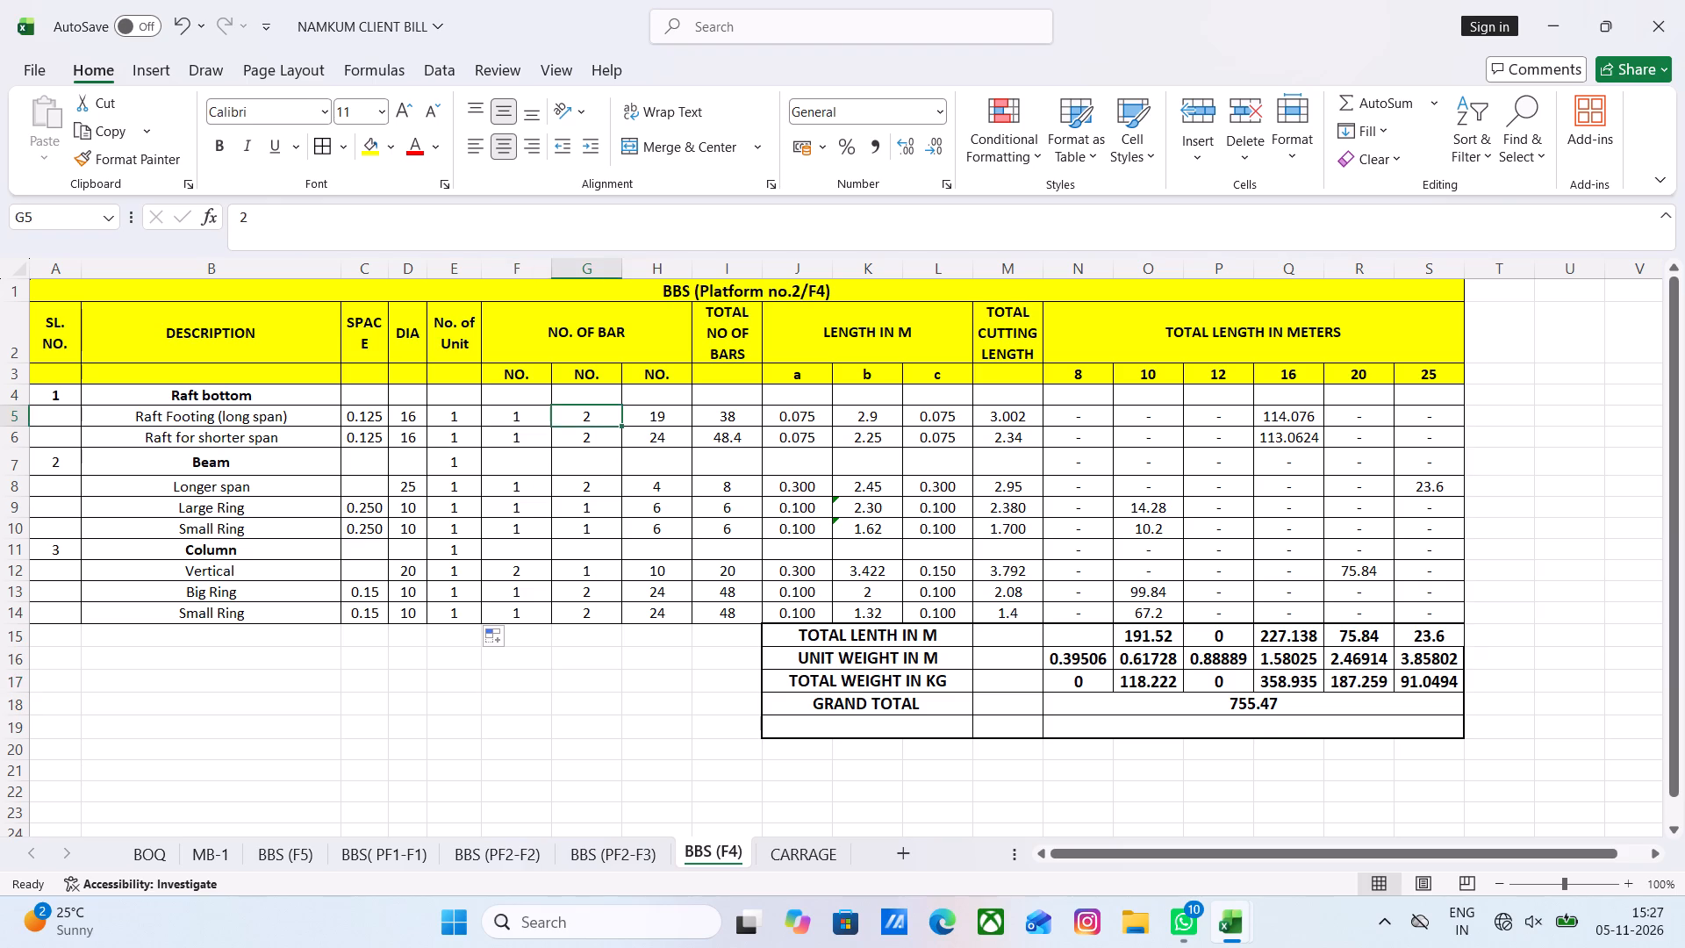
left_click(655, 437)
double_click(674, 421)
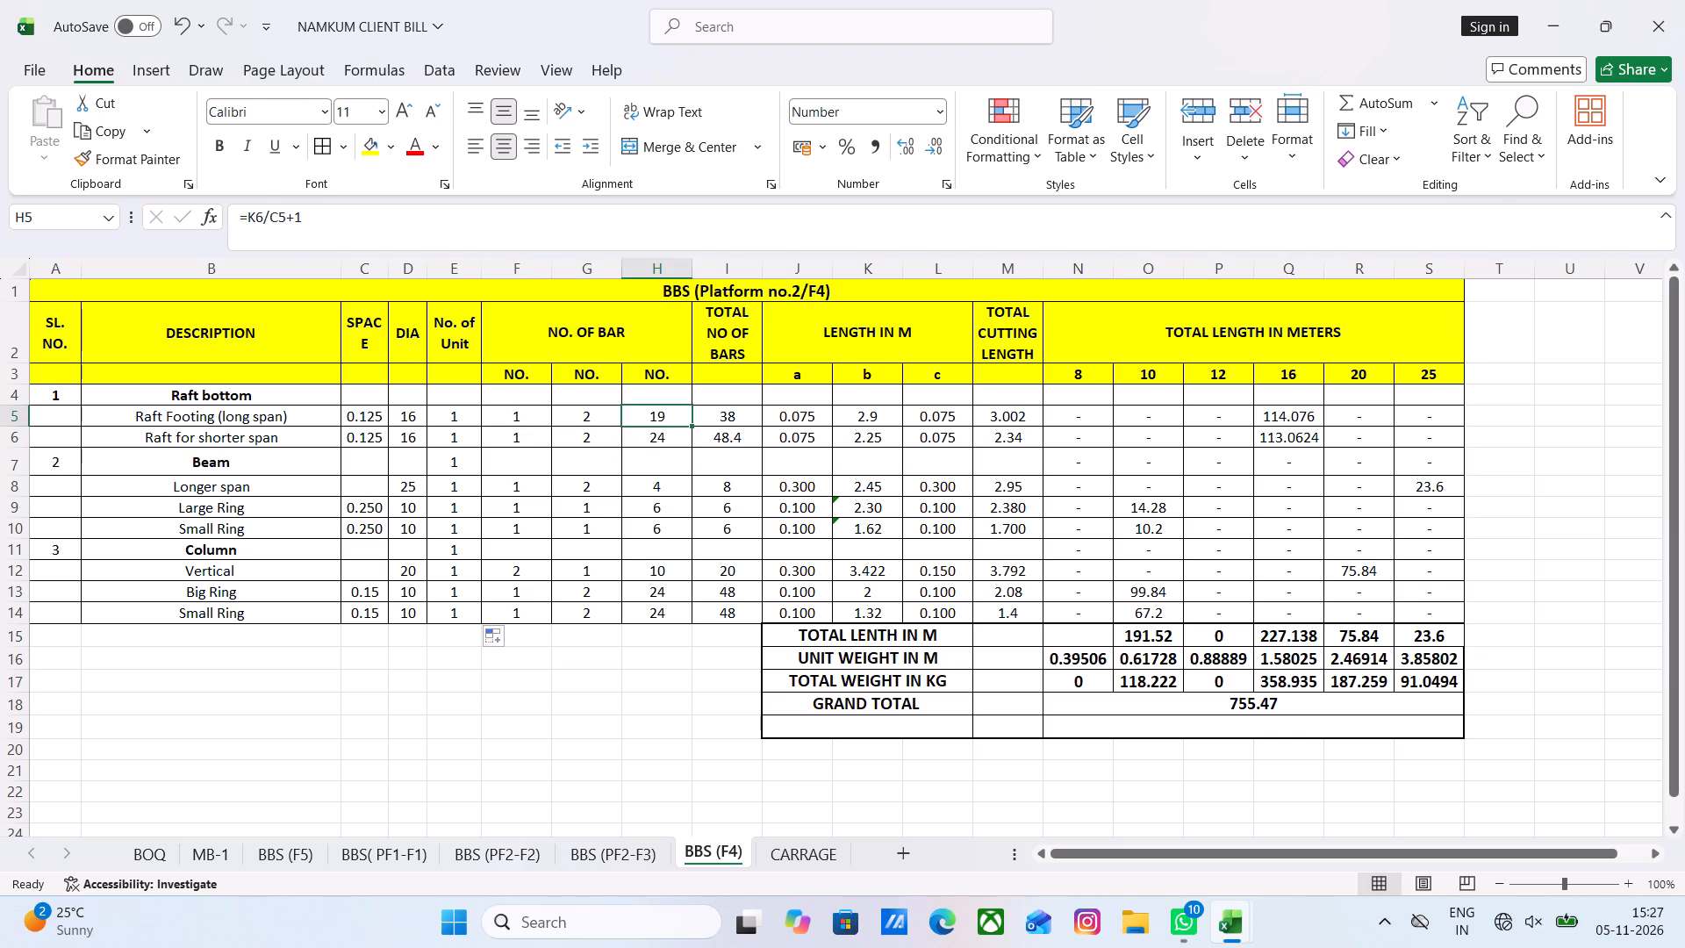
key("Escape")
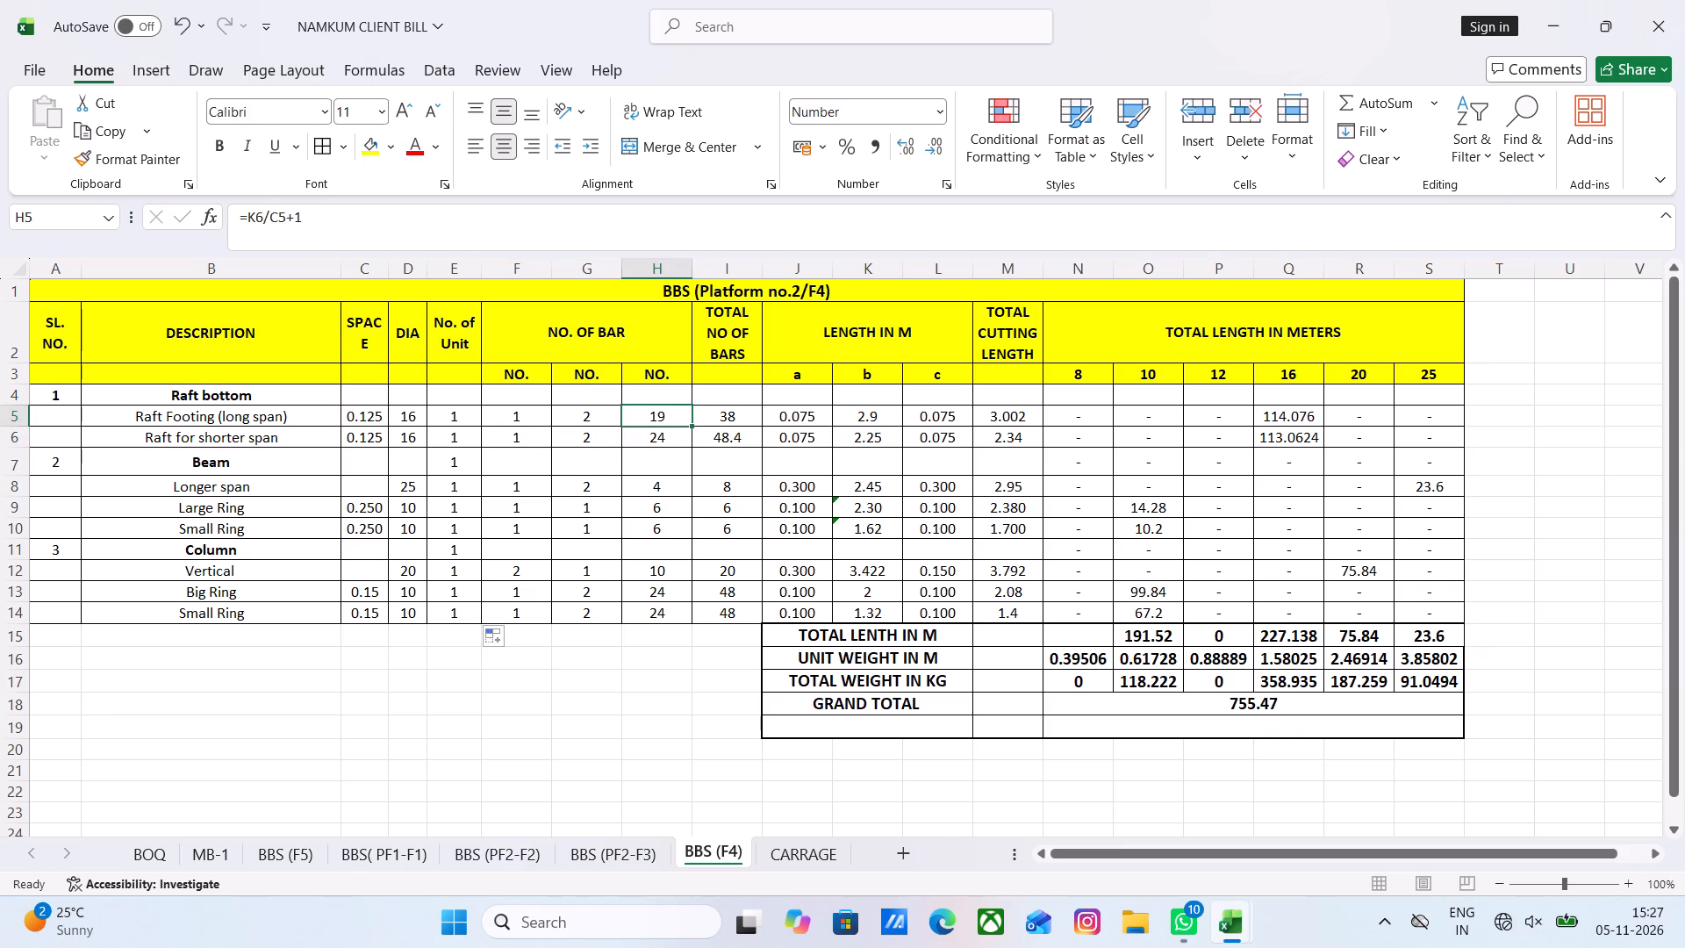
double_click(663, 442)
key("Escape")
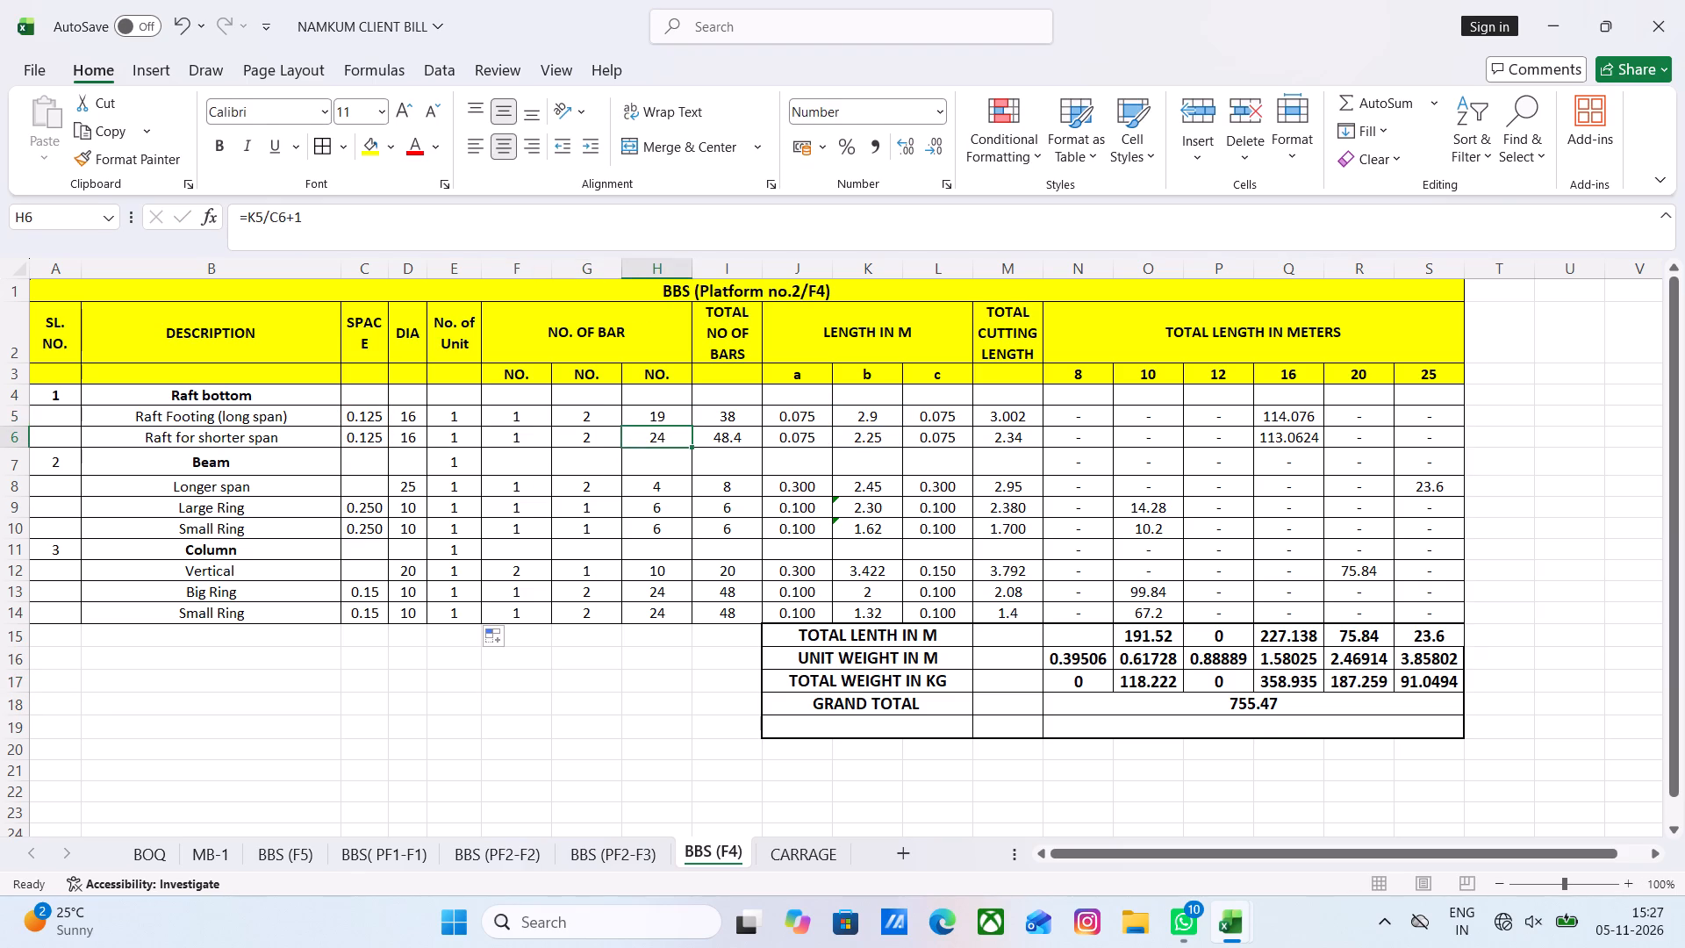
Set the F4 beam longer span's second and third NO. OF BAR values to 1 and 8.
left_click(652, 488)
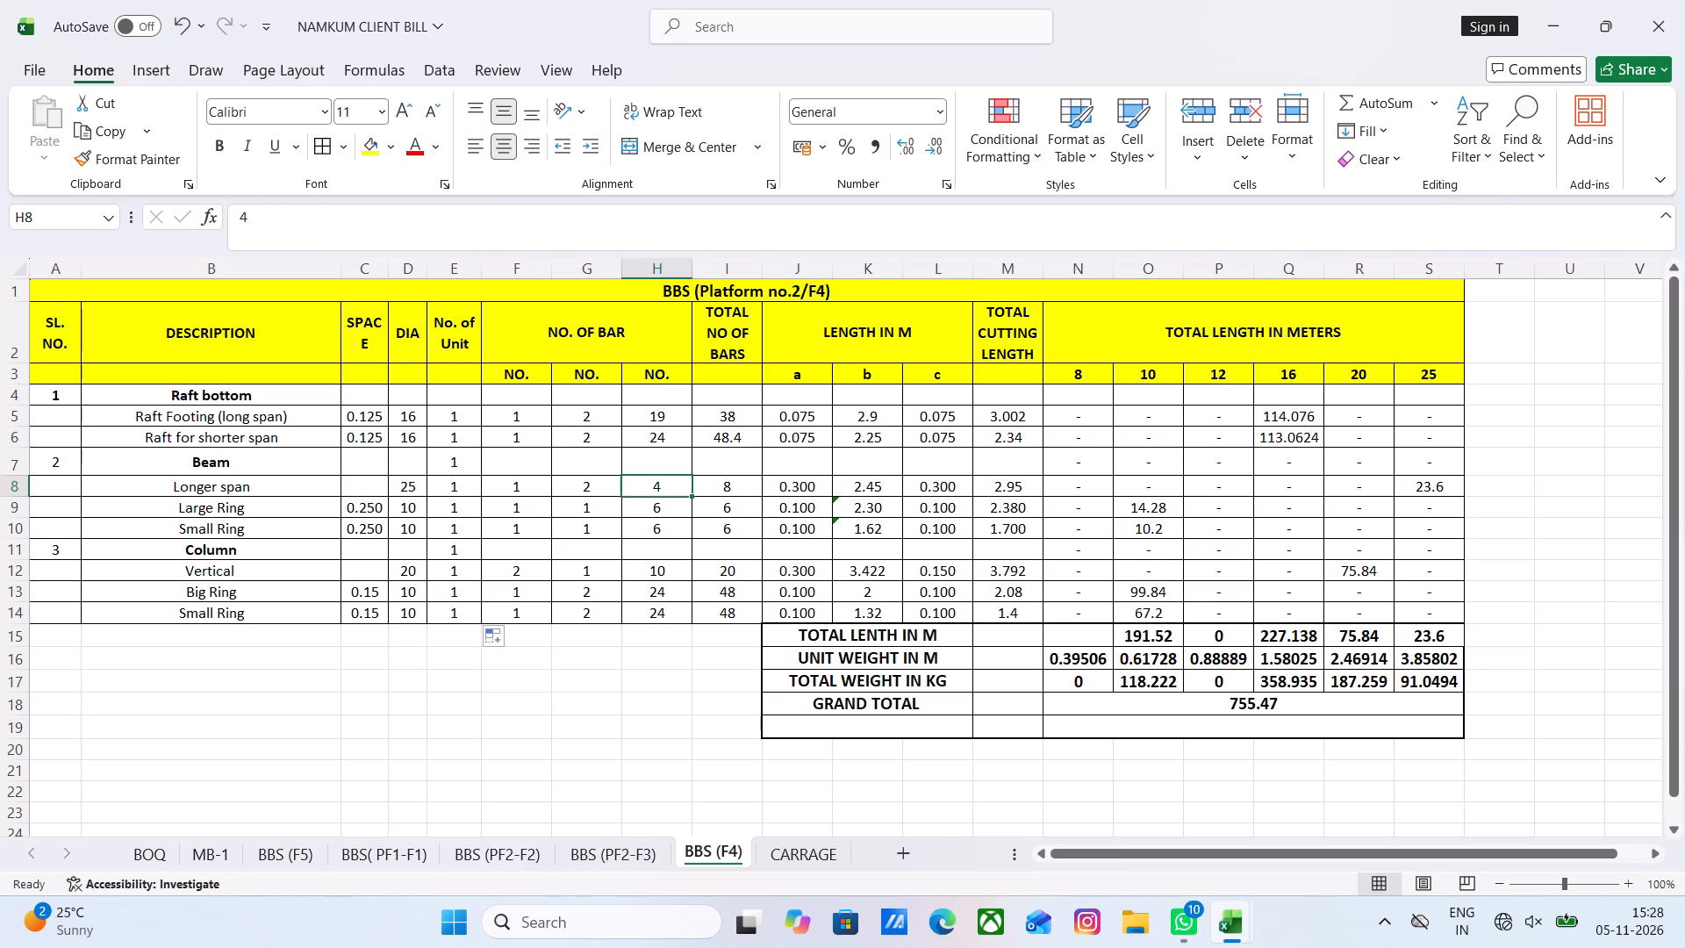
left_click(713, 508)
left_click(658, 493)
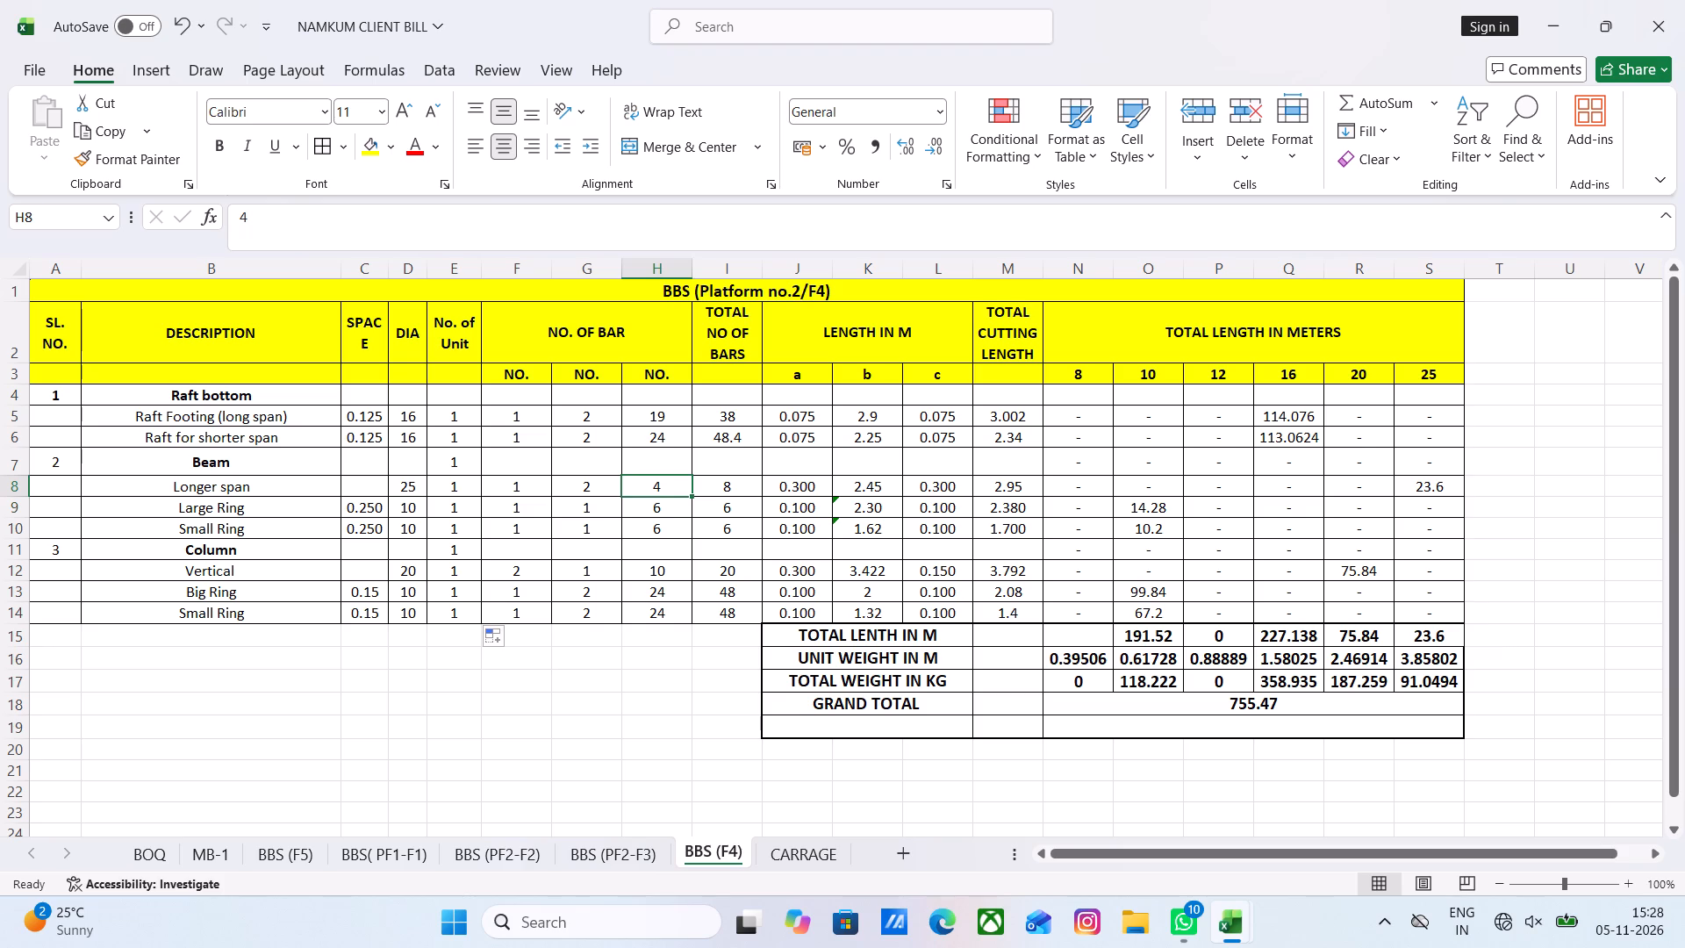
left_click(663, 490)
left_click(601, 495)
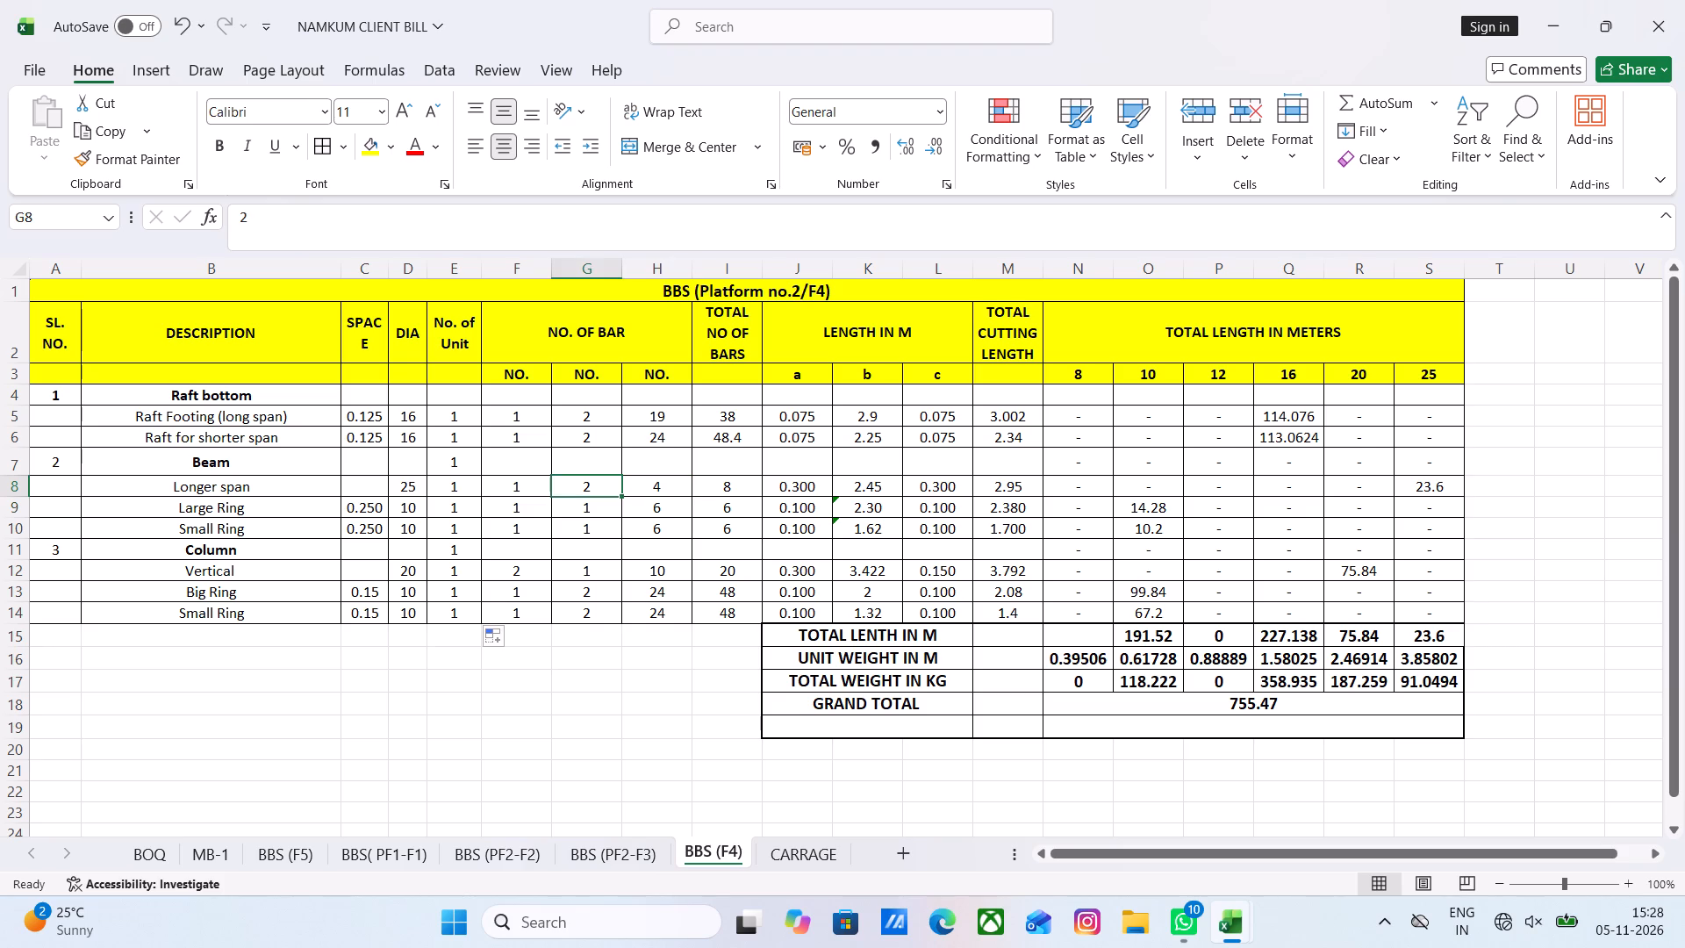
key("1")
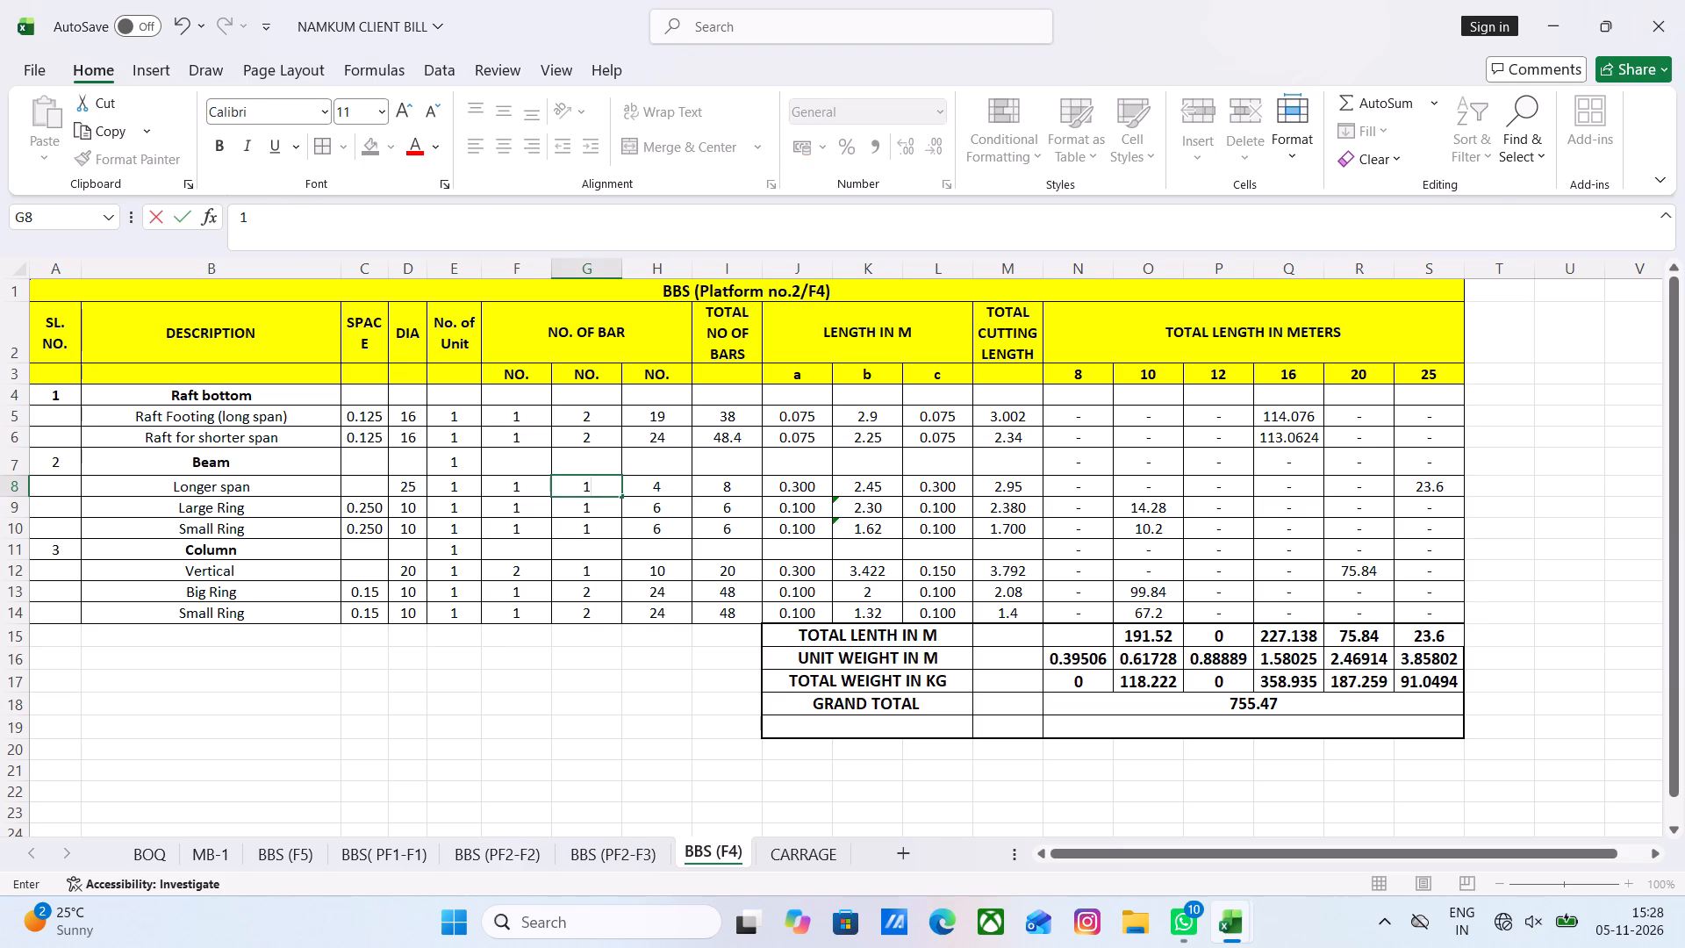
left_click(642, 484)
key("8")
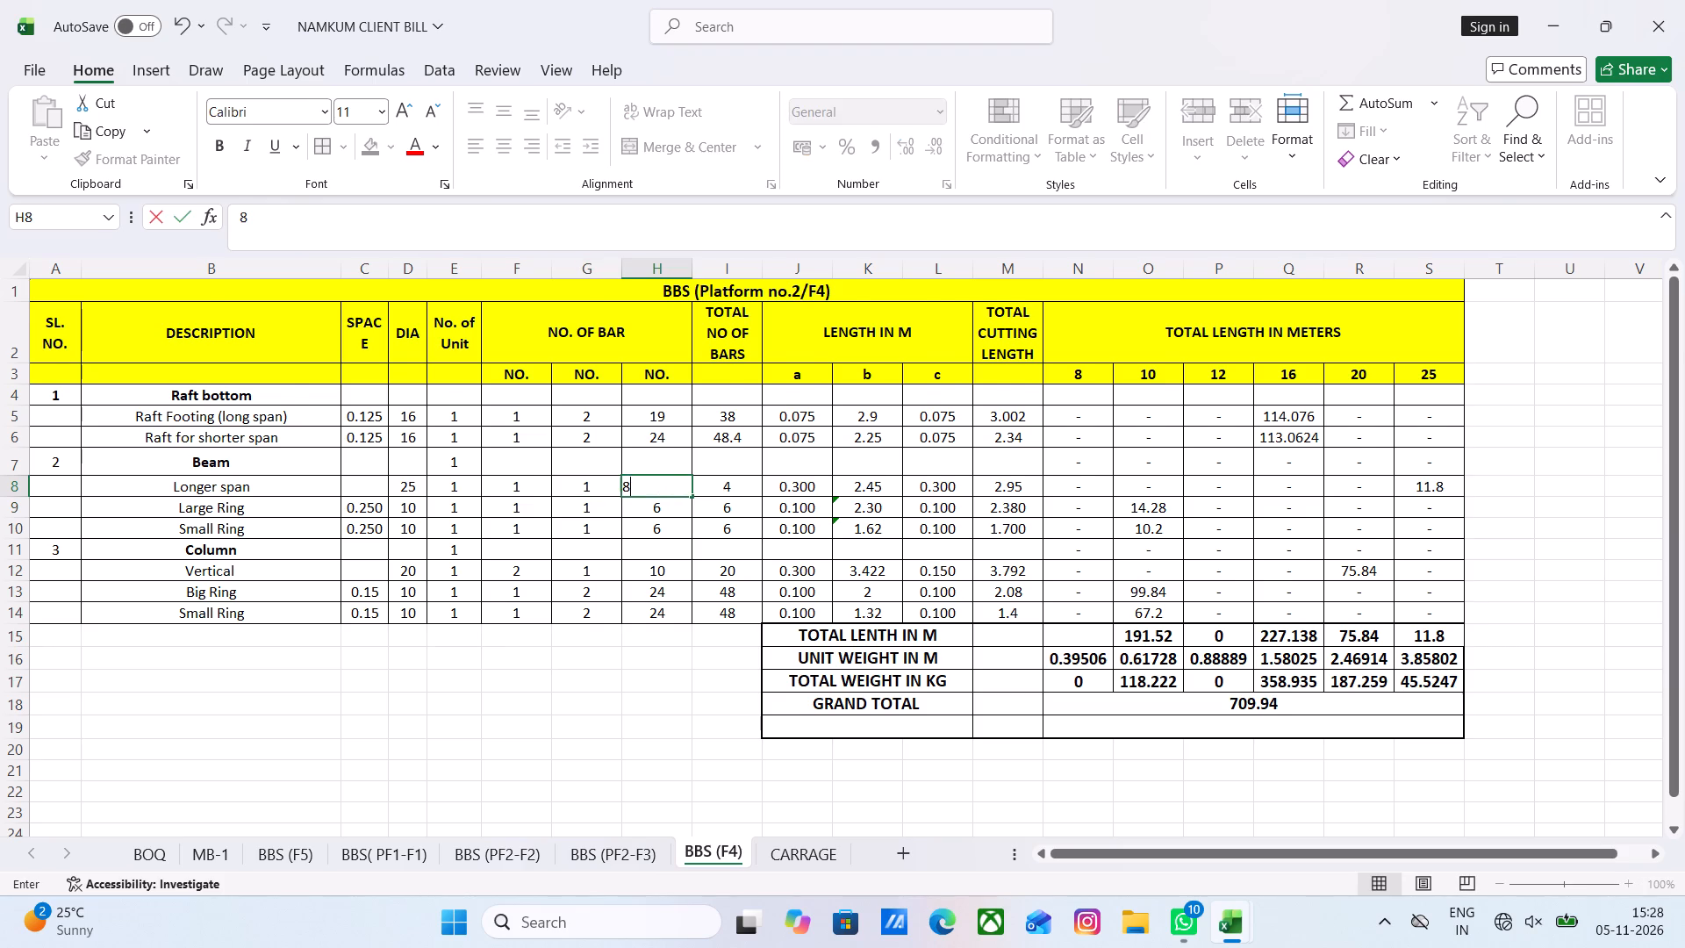
scroll(644, 484, "down", 2)
scroll(676, 527, "up", 3)
left_click(640, 665)
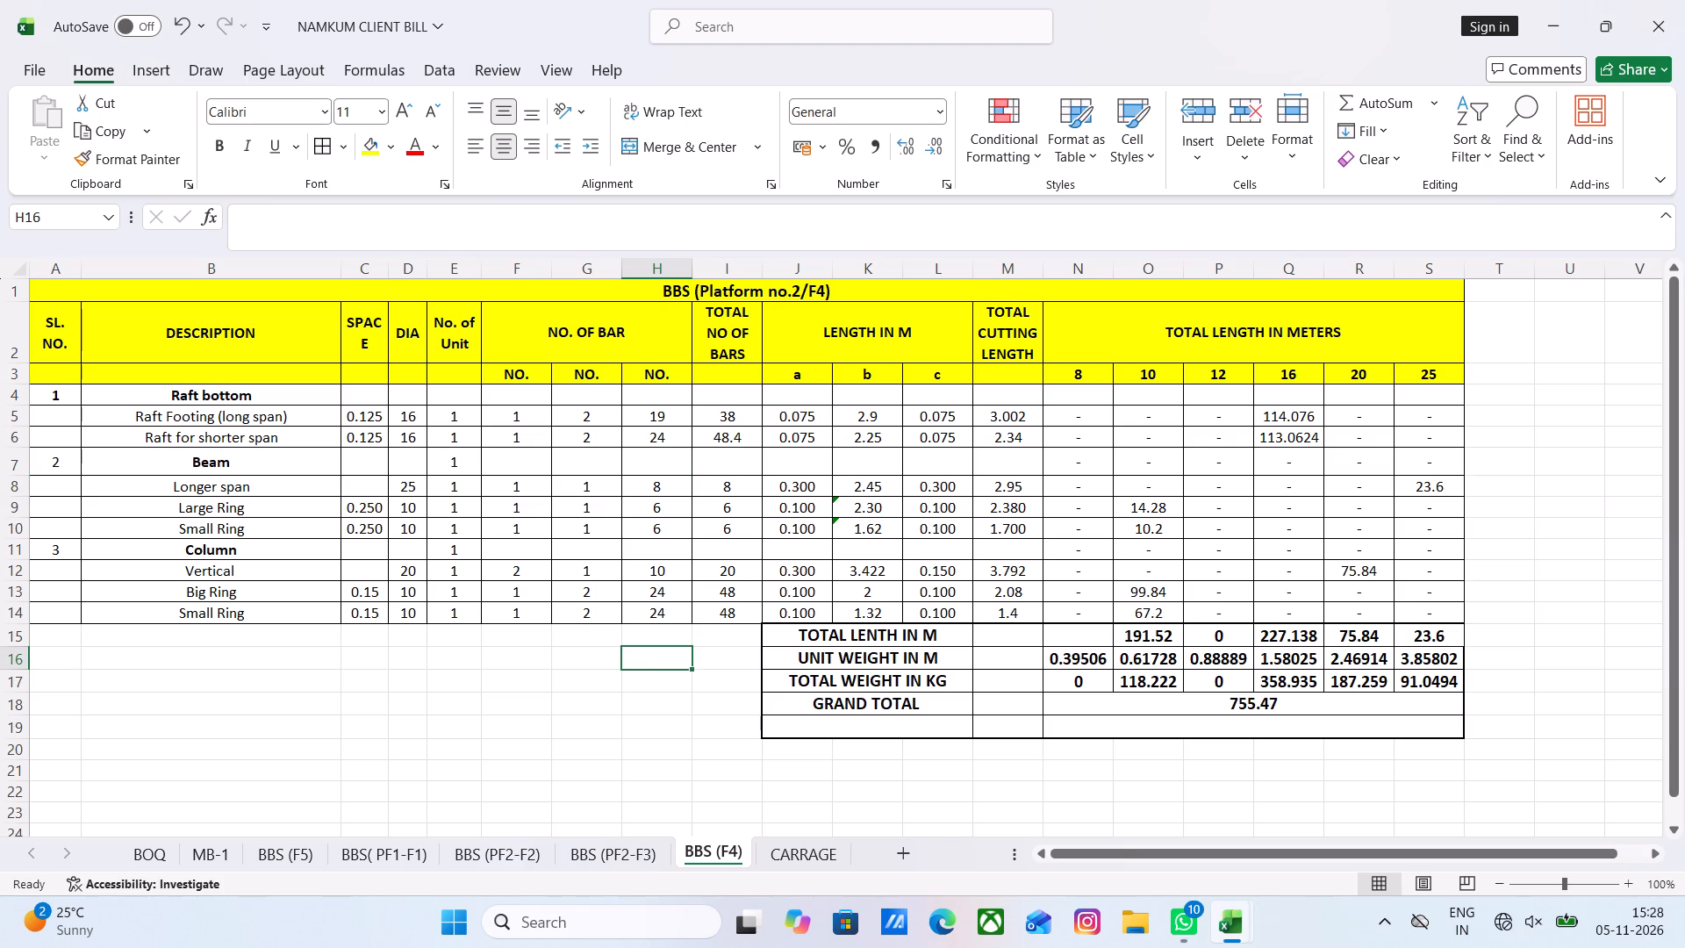
Examine the F4 beam's ring number-of-bars formulas and the length b formulas of its longer span and Large Ring.
double_click(661, 510)
key("Escape")
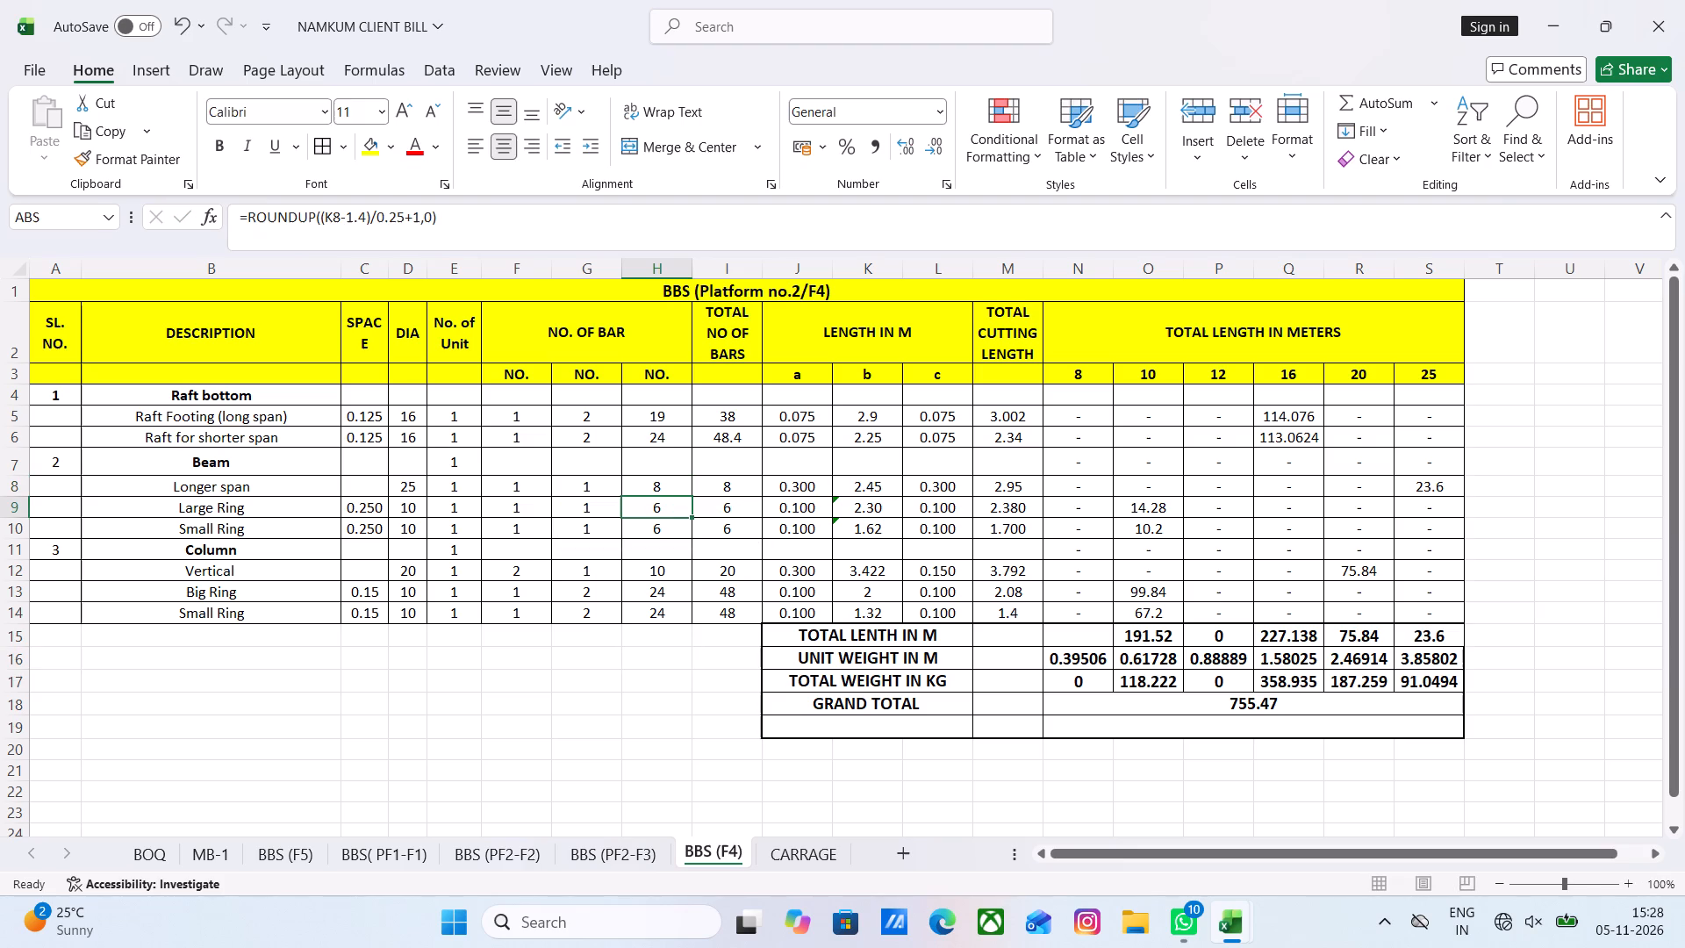
double_click(655, 530)
key("Escape")
left_click(660, 631)
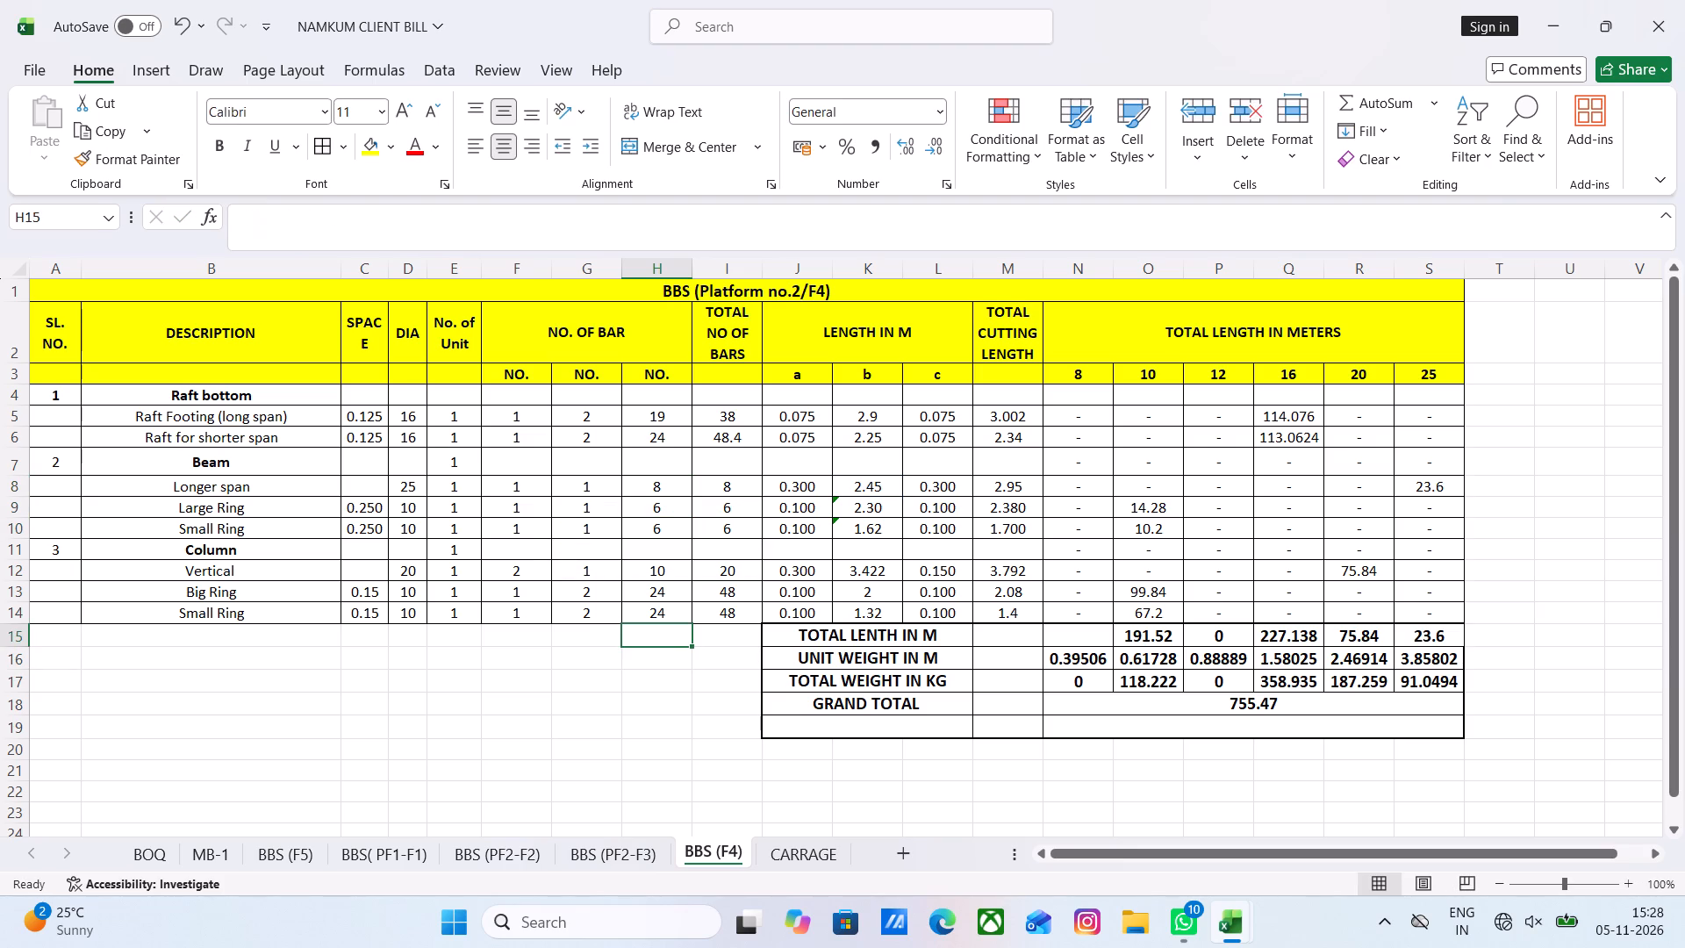
left_click(863, 488)
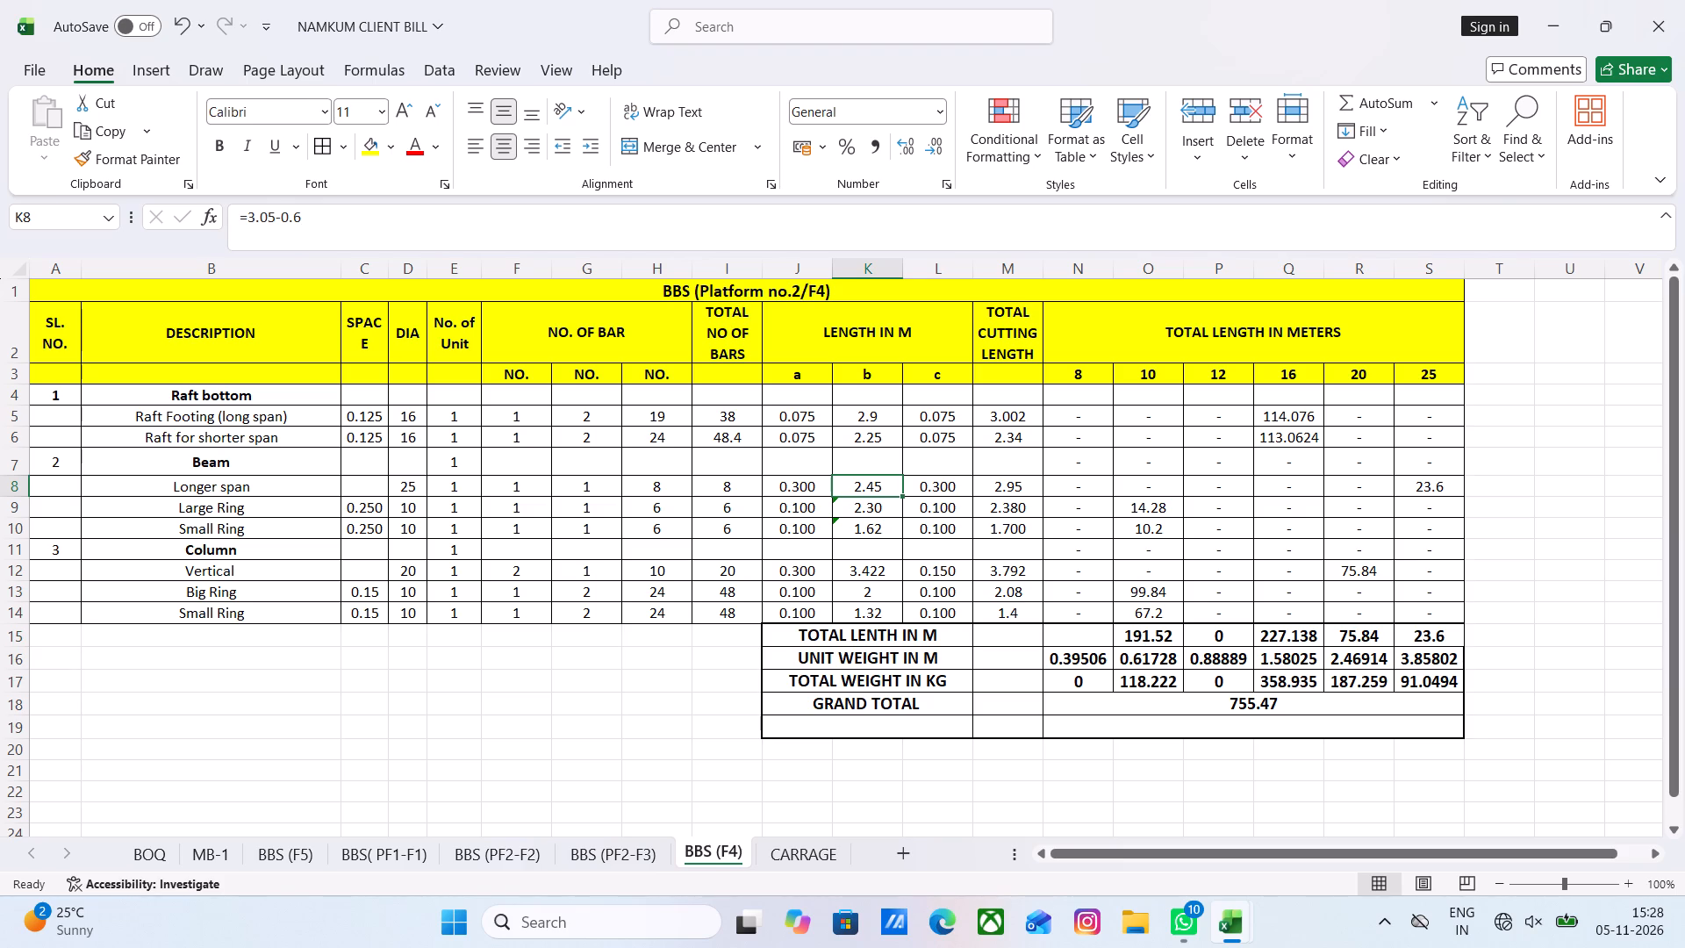
left_click(706, 727)
double_click(868, 508)
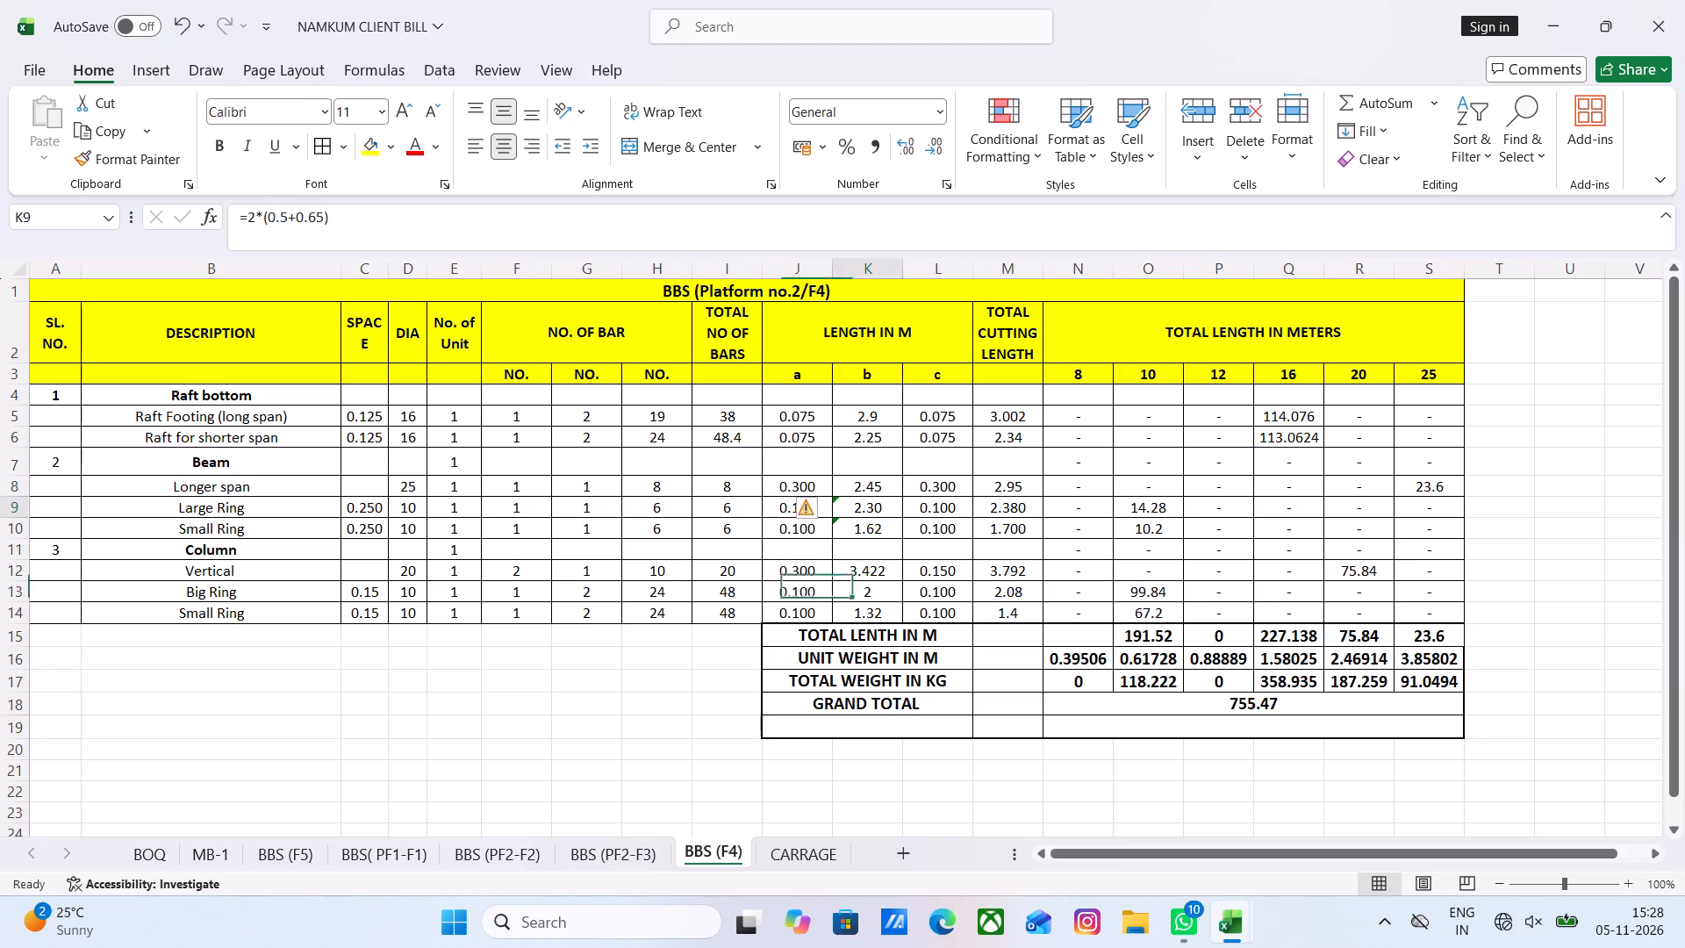
key("Escape")
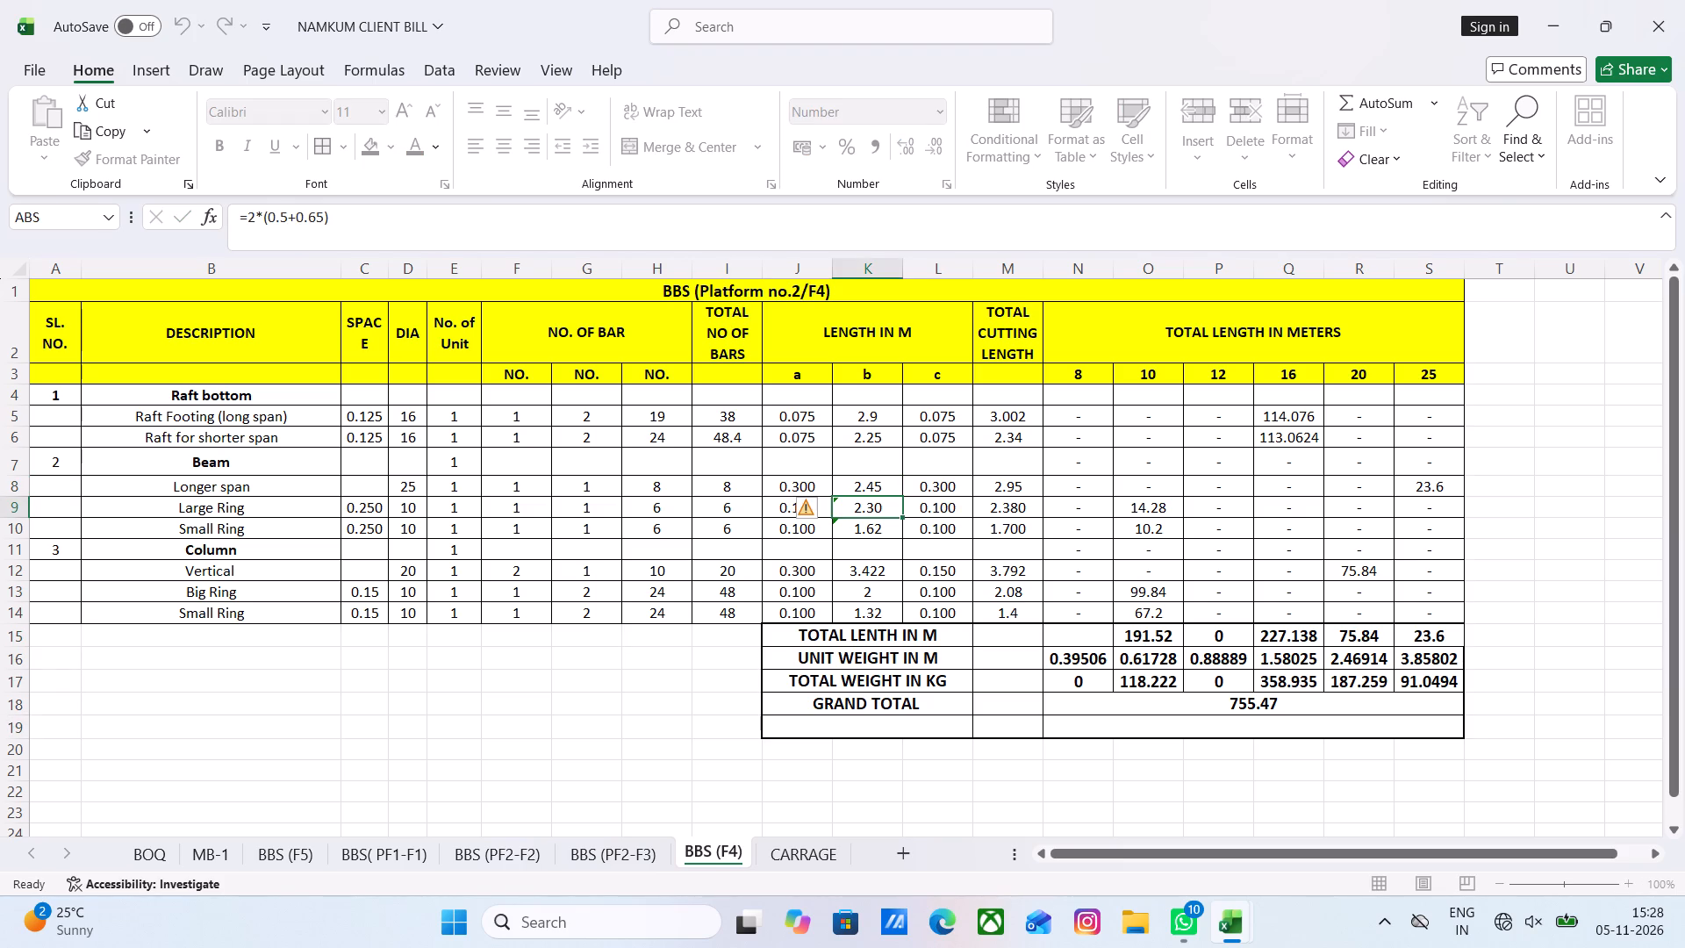
left_click(695, 693)
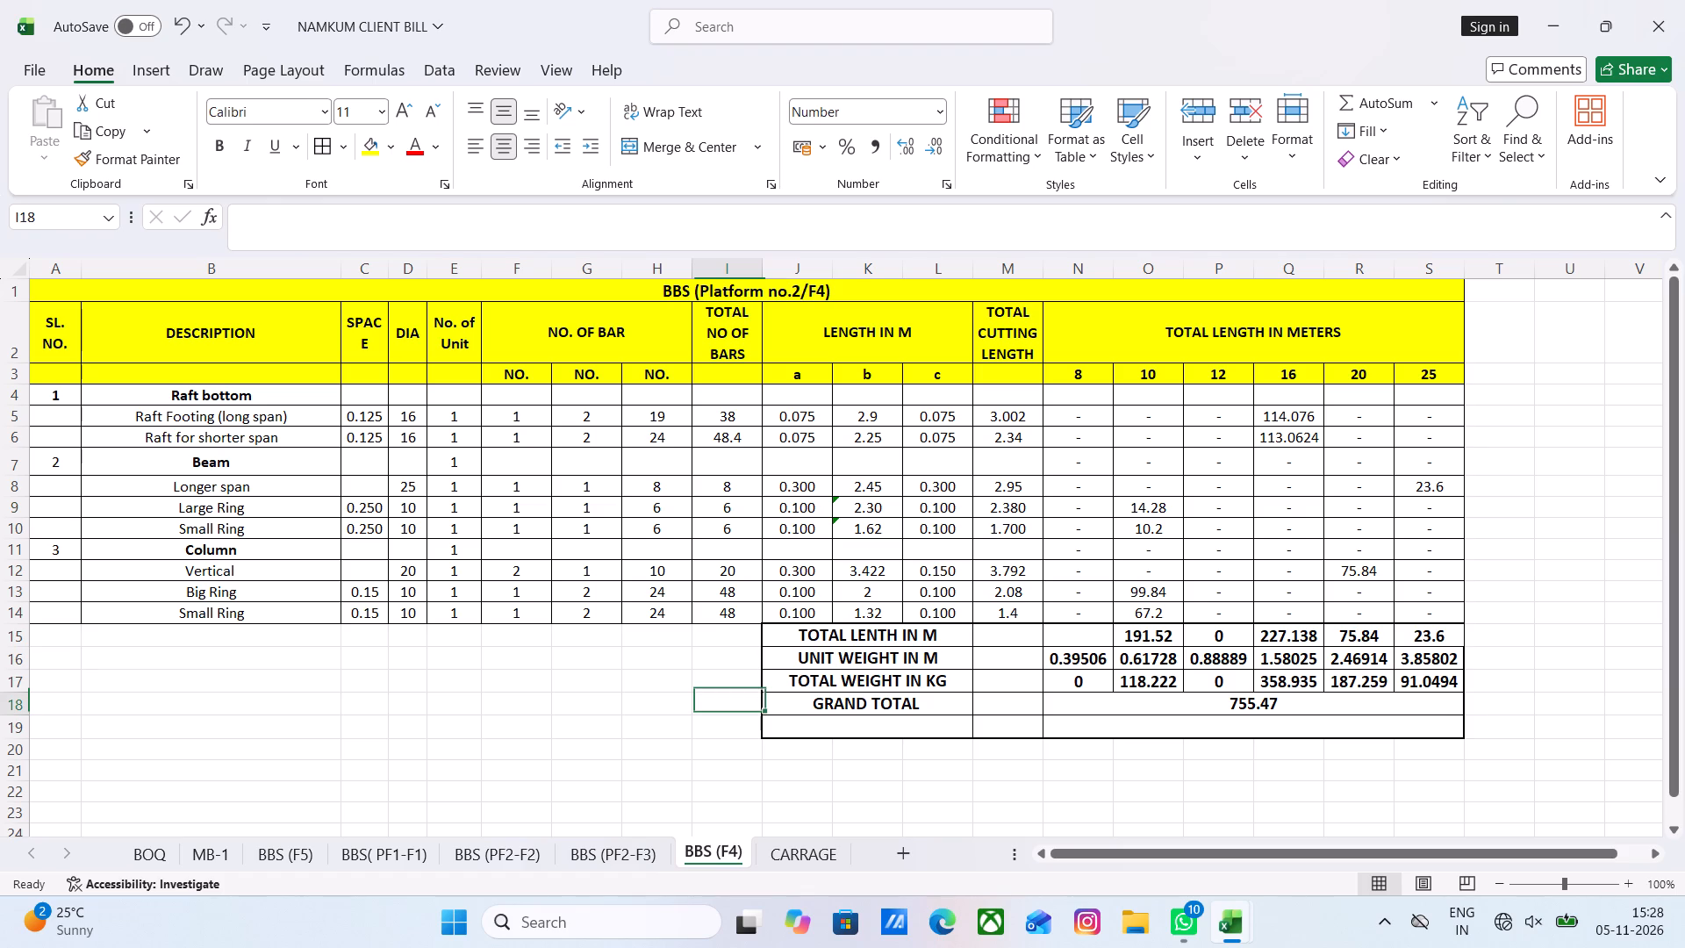
double_click(874, 507)
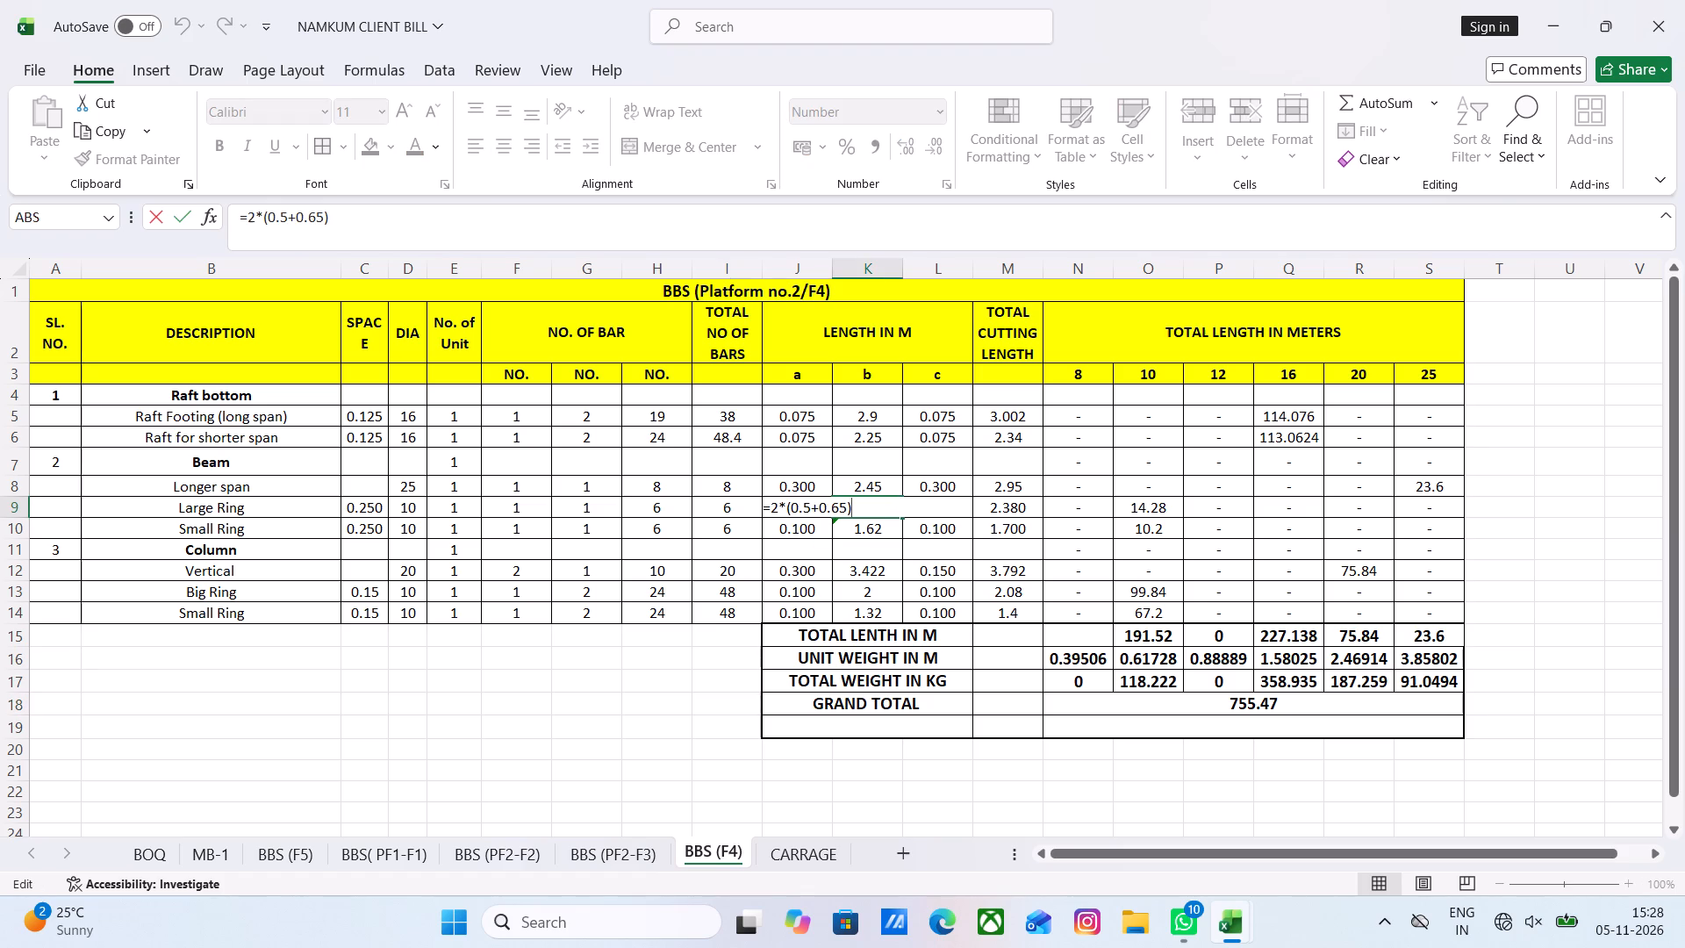
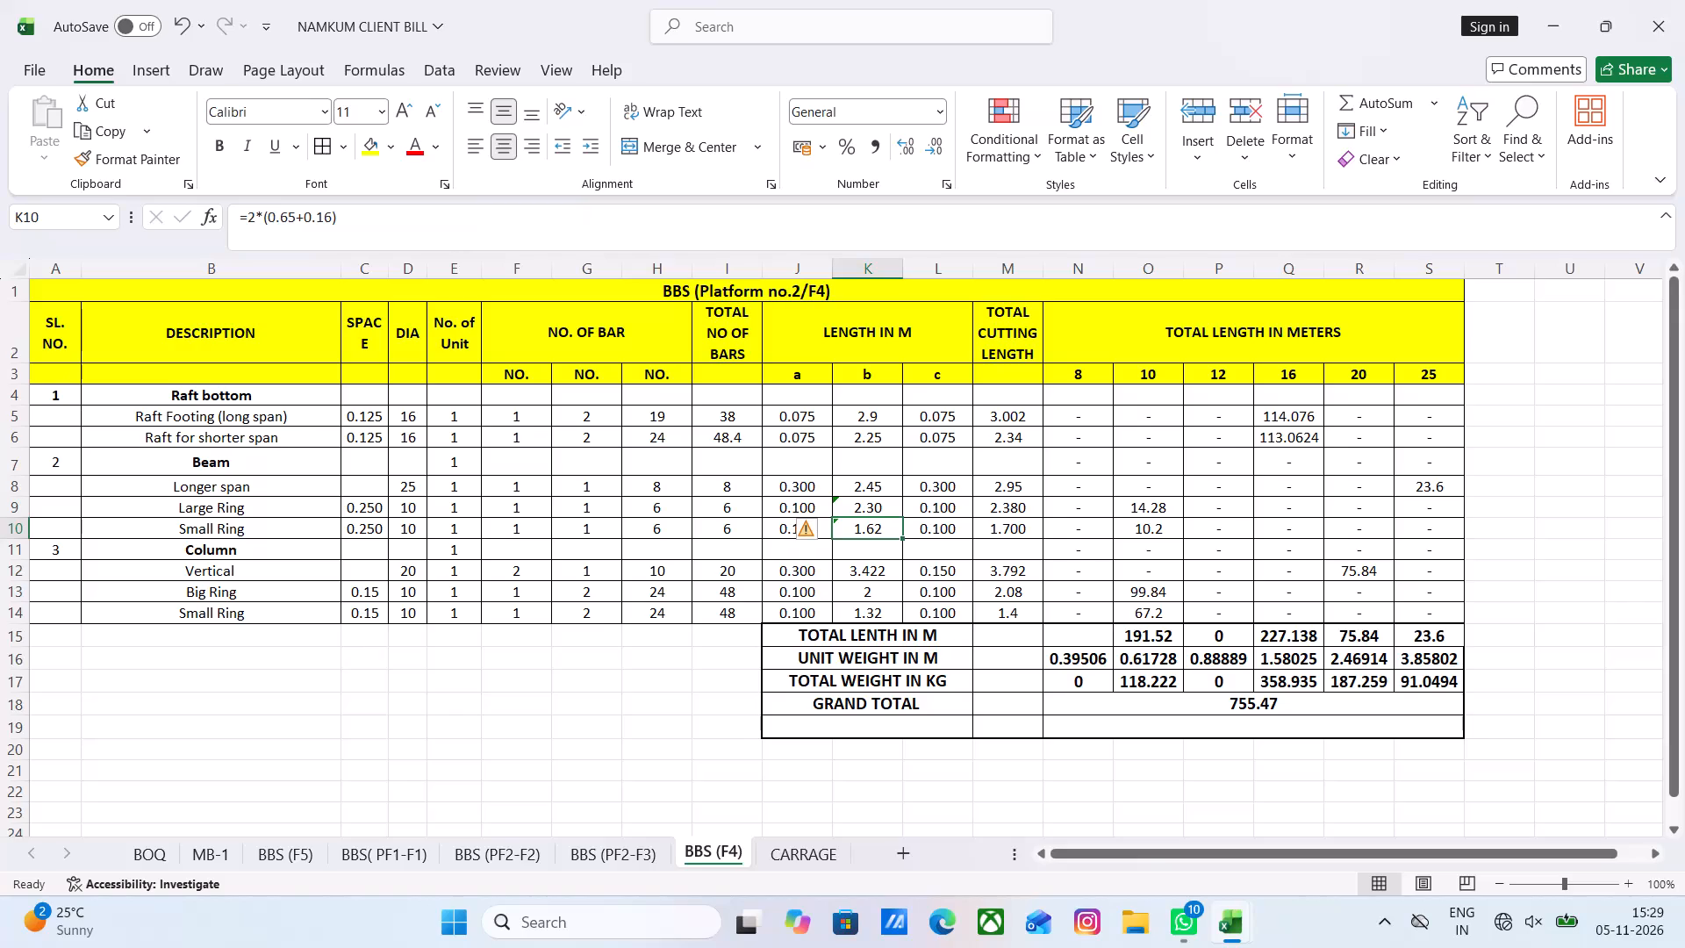
In the F4 column's Vertical row, set the second NO. OF BAR value to 2 and clear the first one.
key("Escape")
left_click(589, 571)
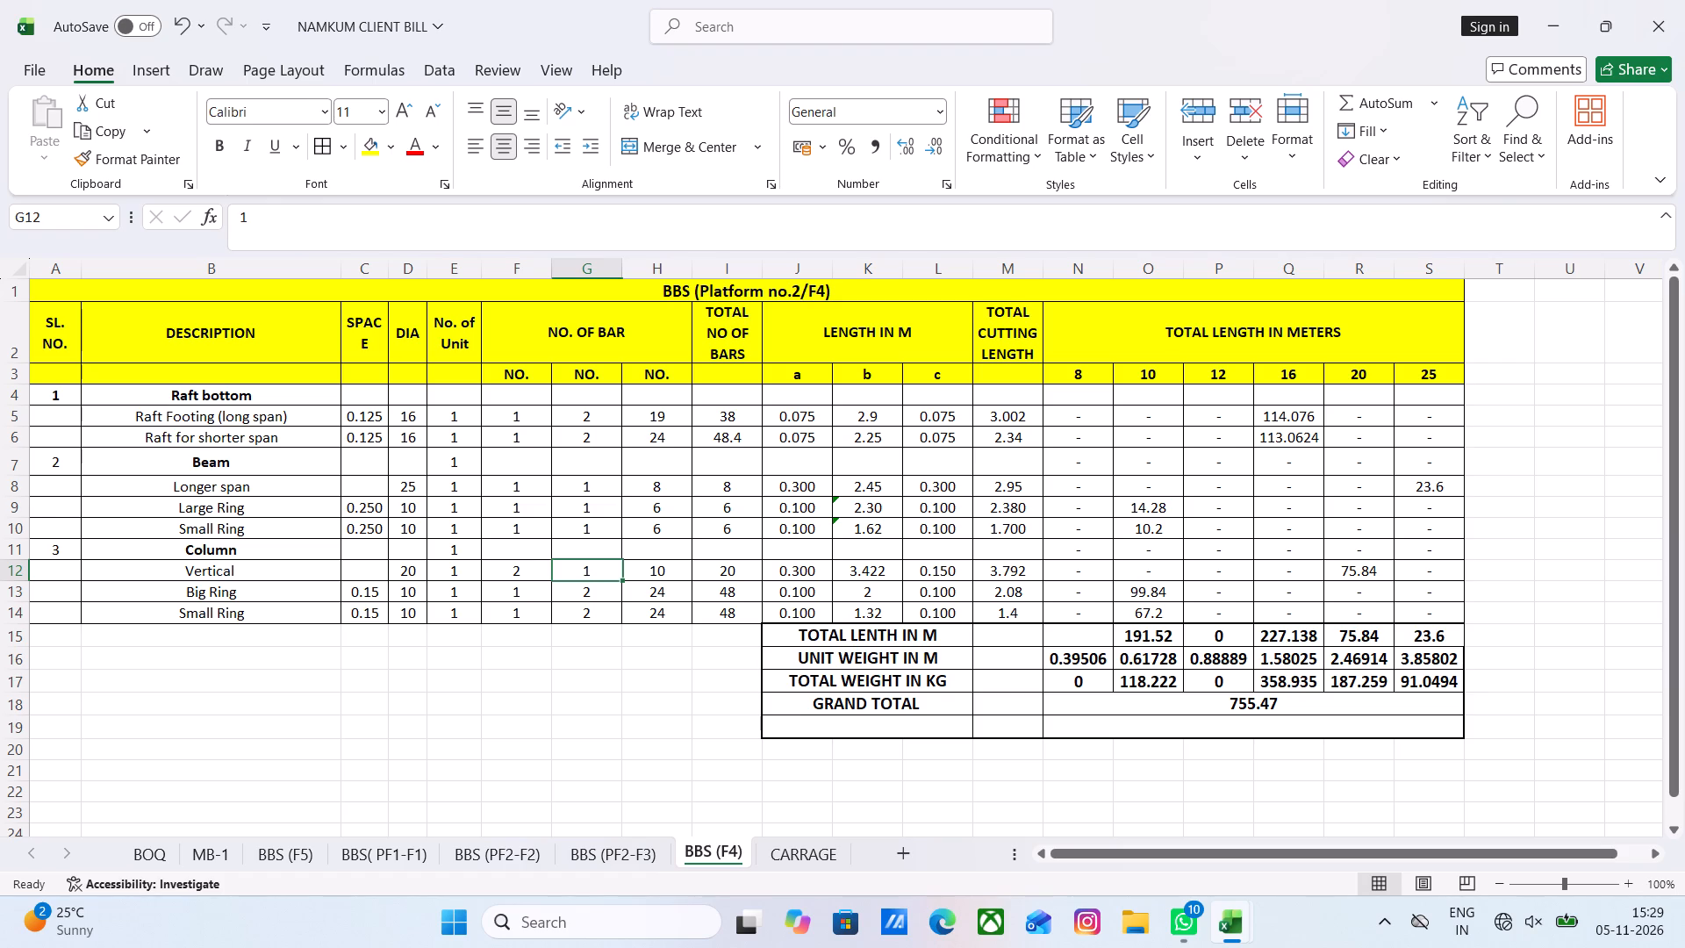
left_click(591, 574)
key("2")
left_click(532, 570)
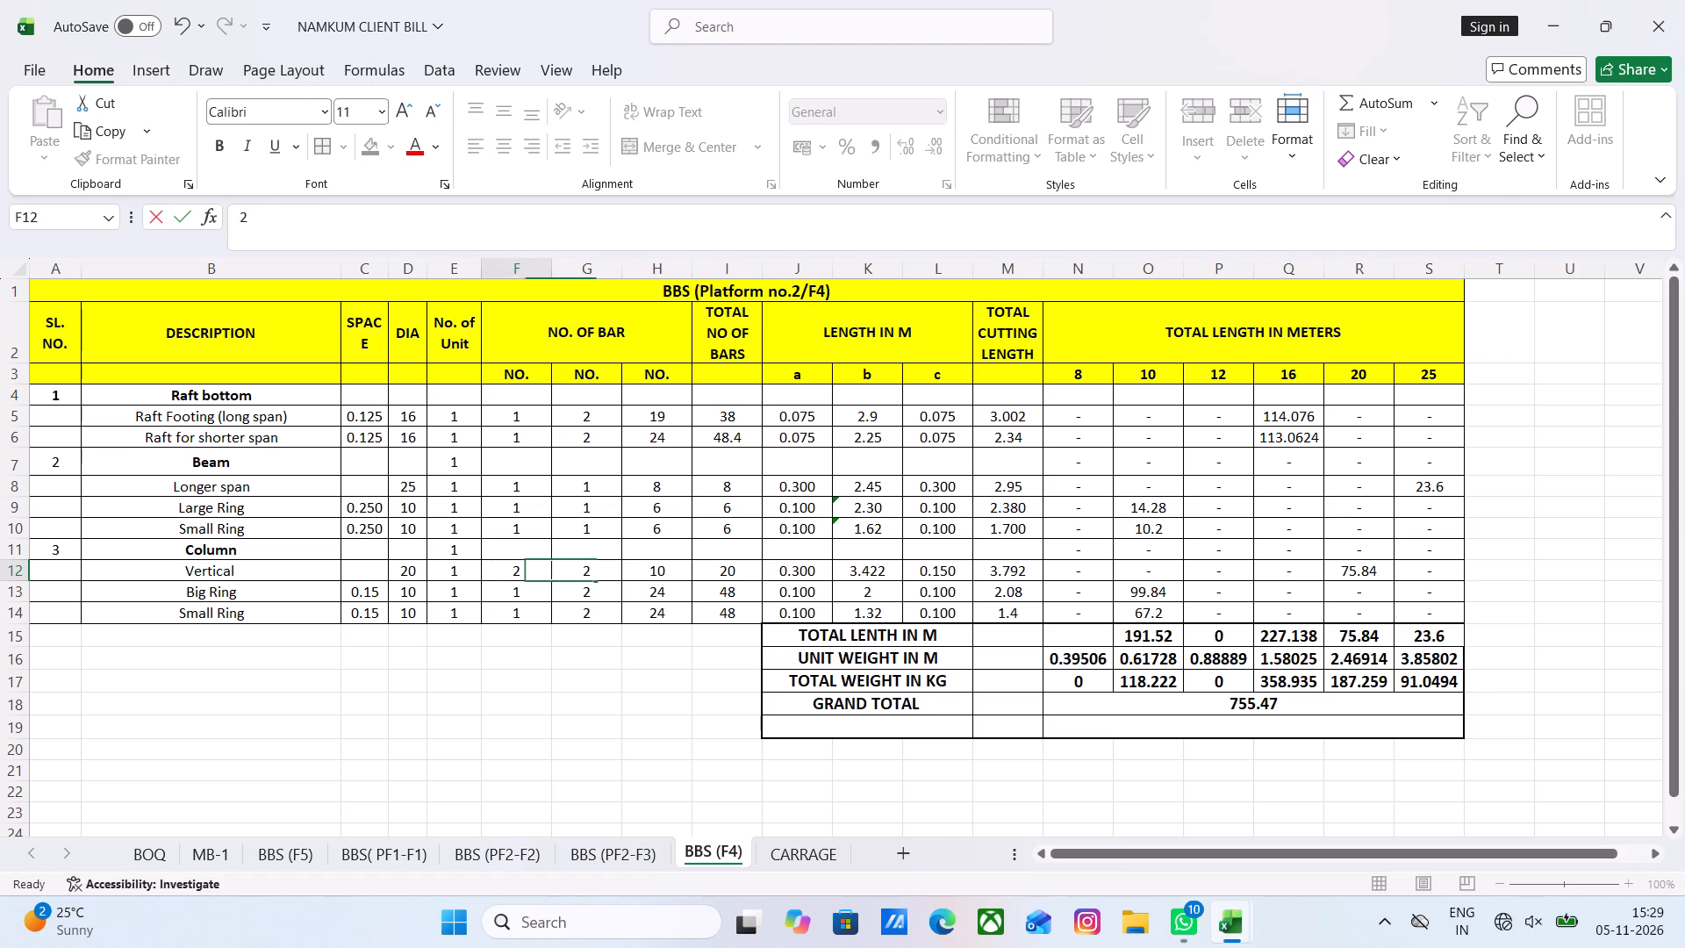
key("BackSpace")
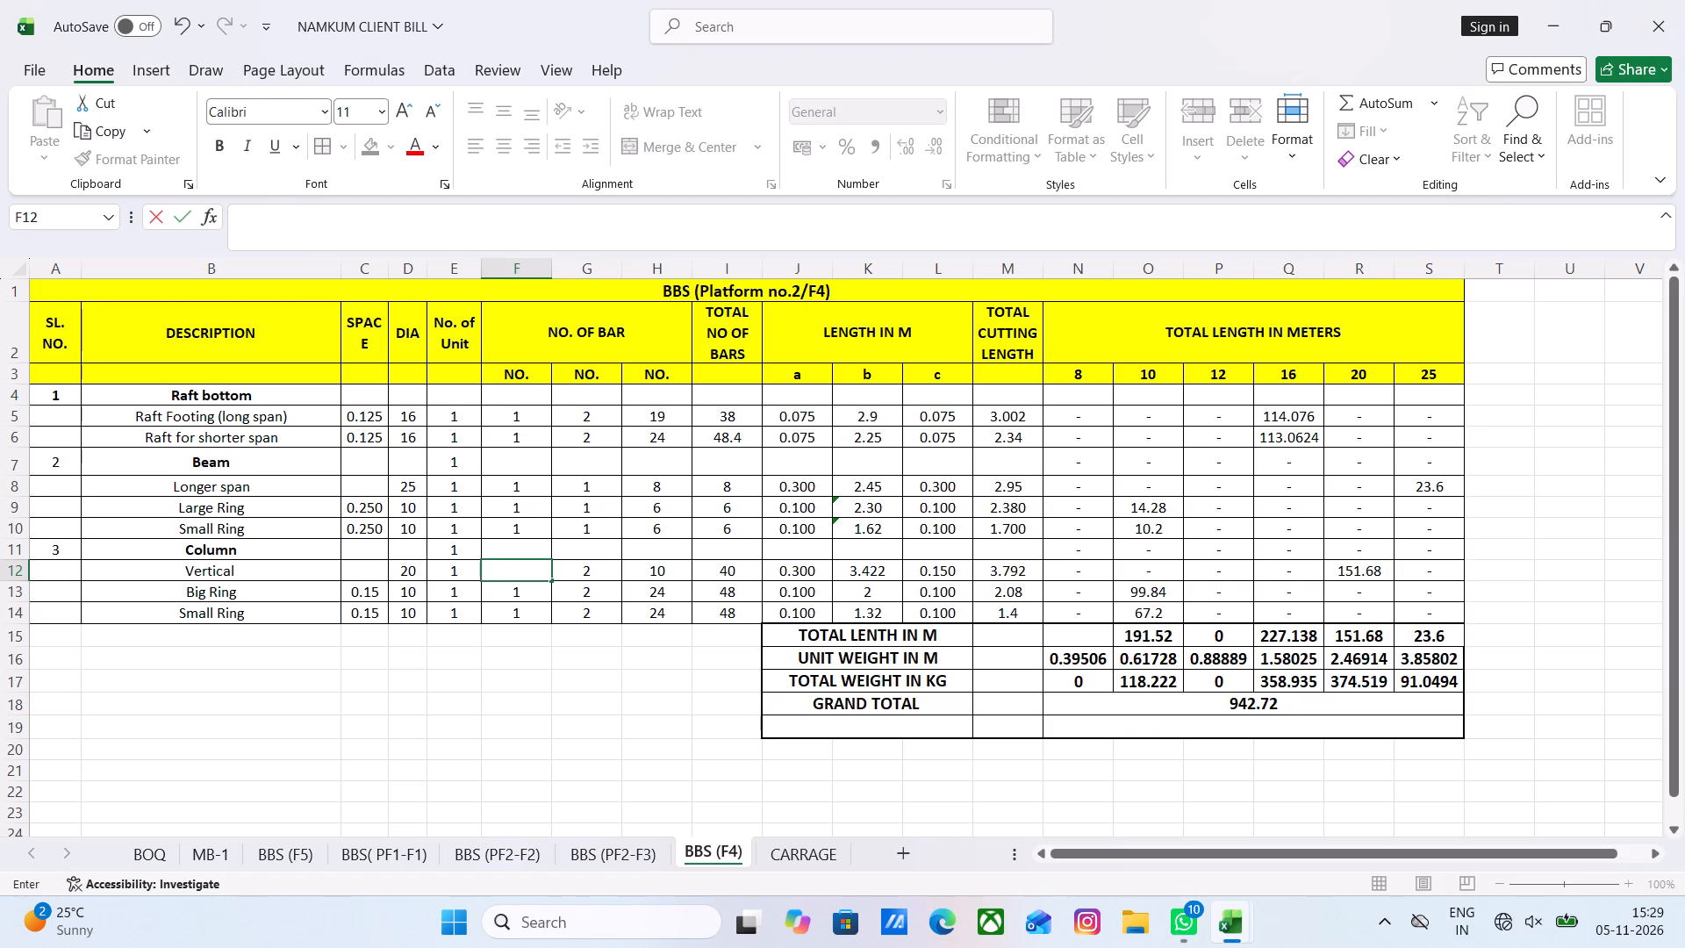
left_click(600, 697)
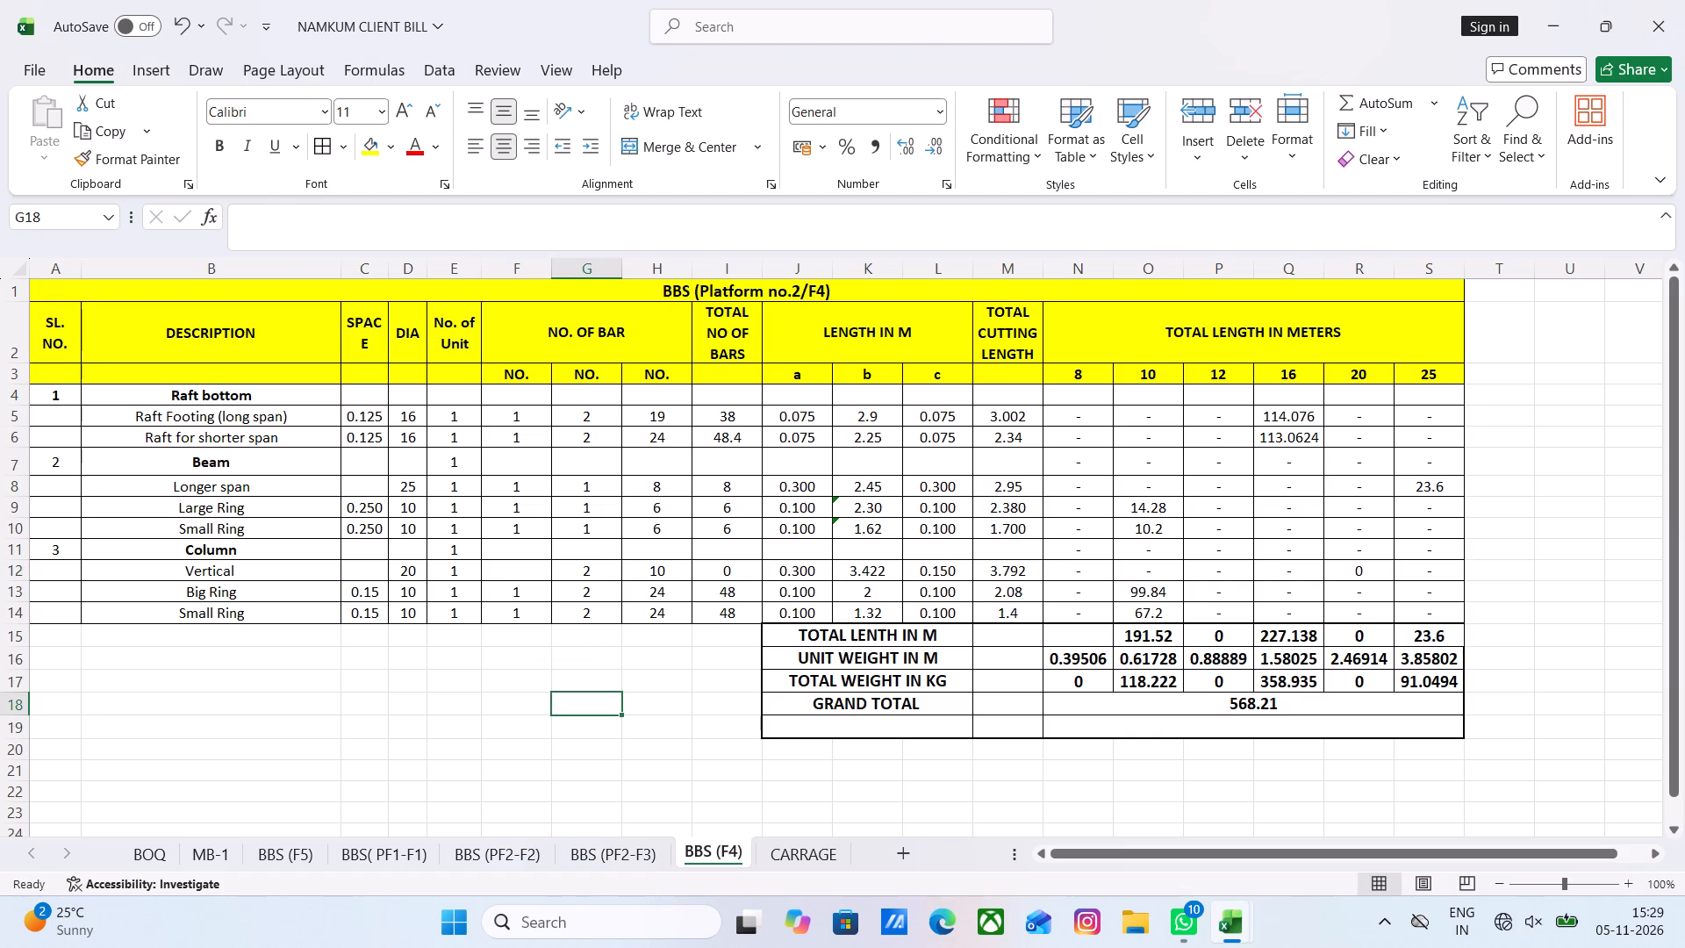
Change the F4 column Vertical's length b formula to =(3+0.6)-0.075-0.016-0.016-0.075.
left_click(848, 574)
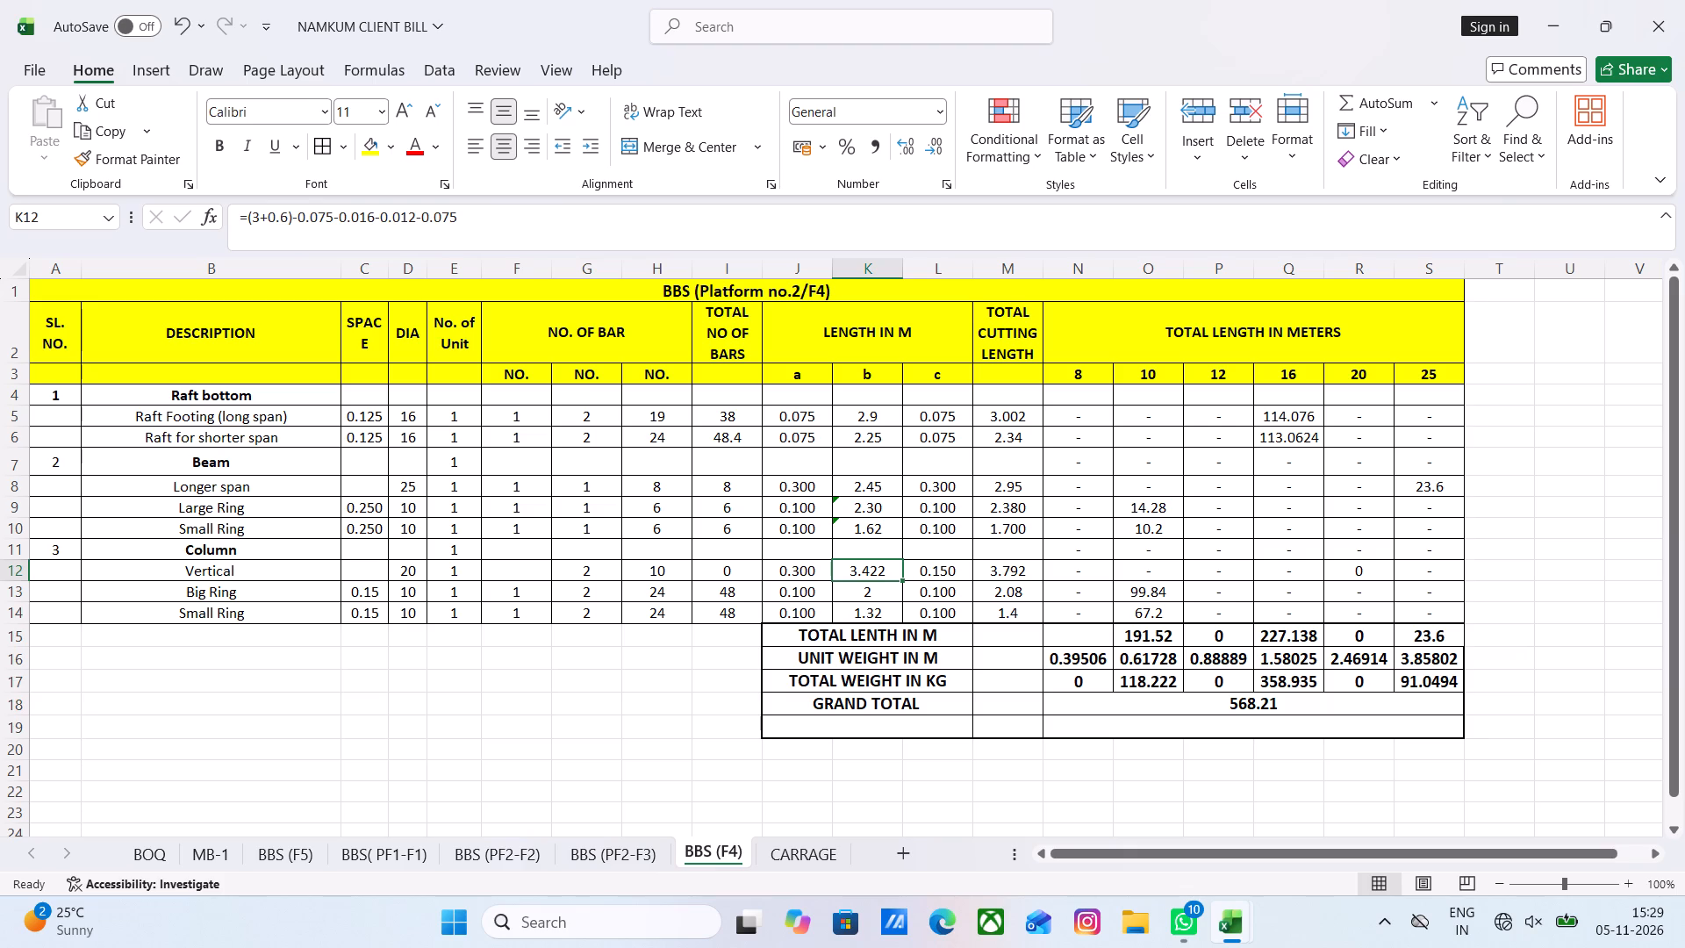
left_click(416, 217)
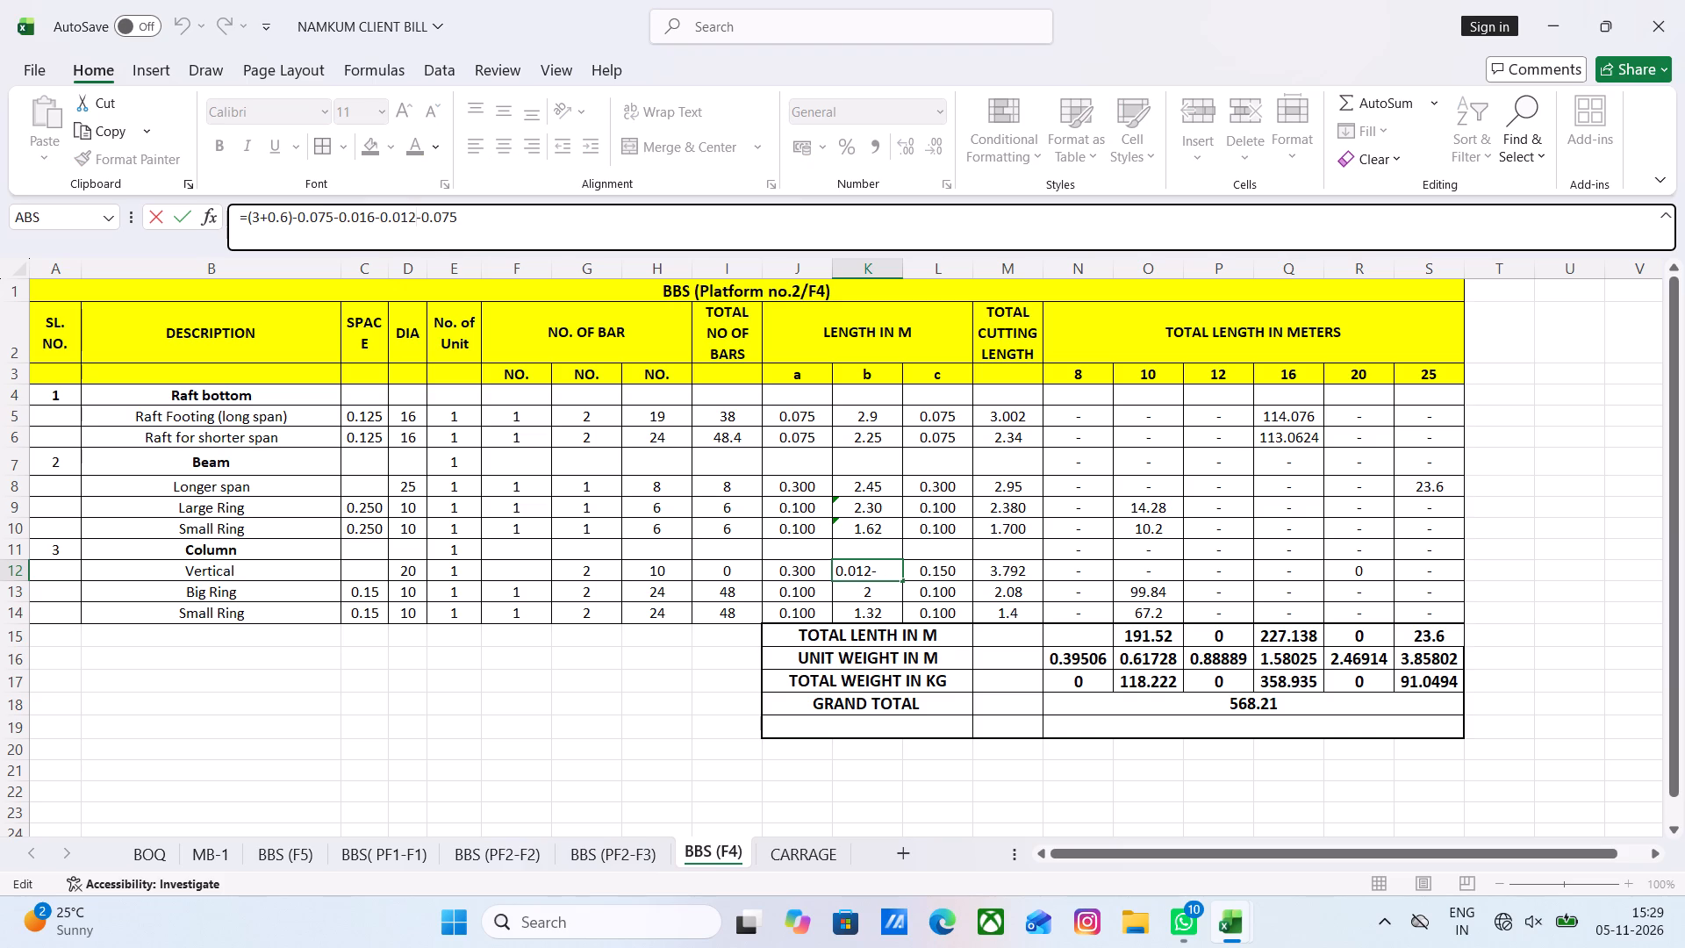
key("BackSpace")
key("6")
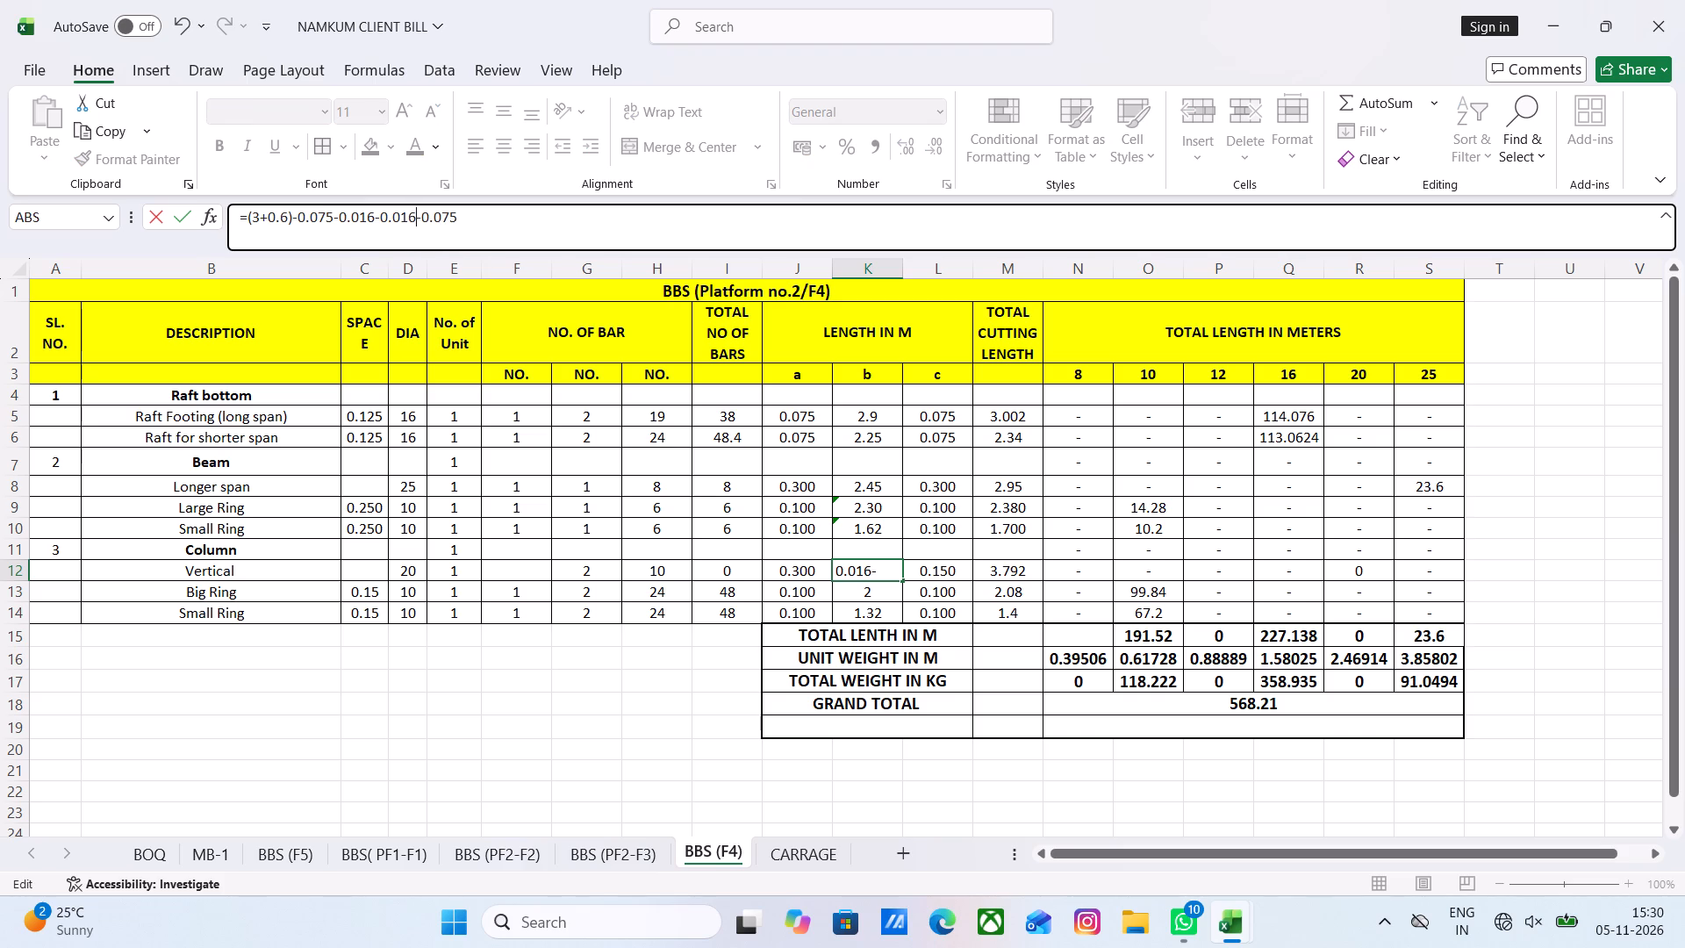
left_click(478, 667)
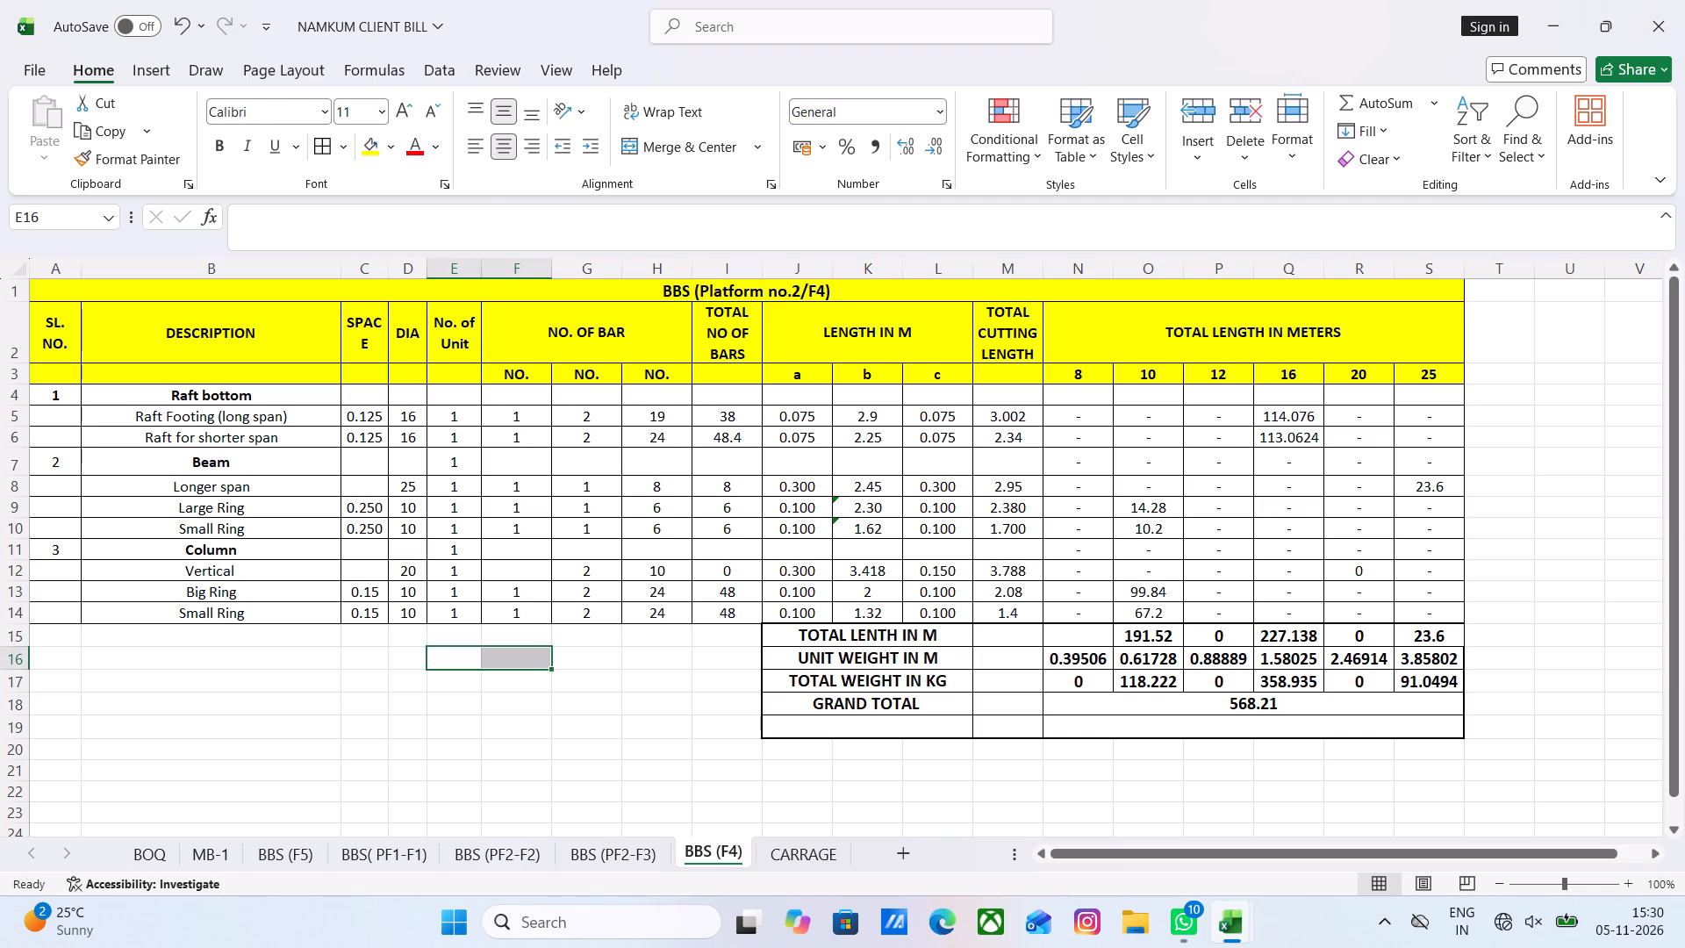
key("Escape")
left_click(875, 571)
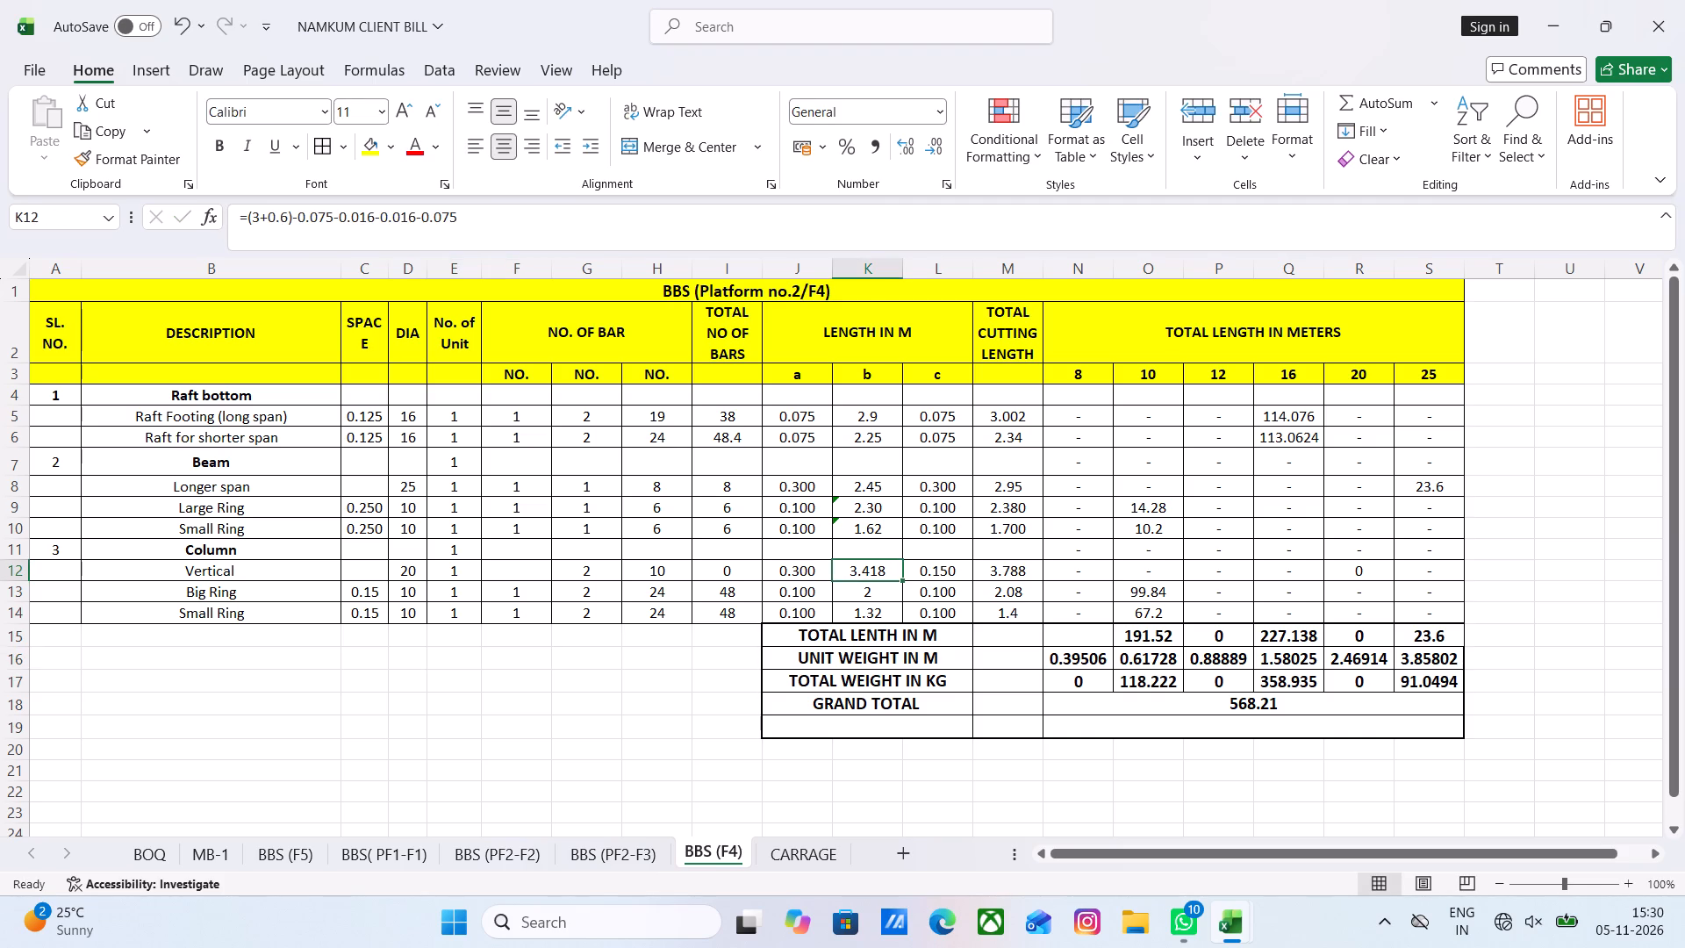
key("Escape")
Examine the length b formulas of the F4 column's Big Ring and Small Ring and the Vertical row's total number of bars formula.
left_click(872, 594)
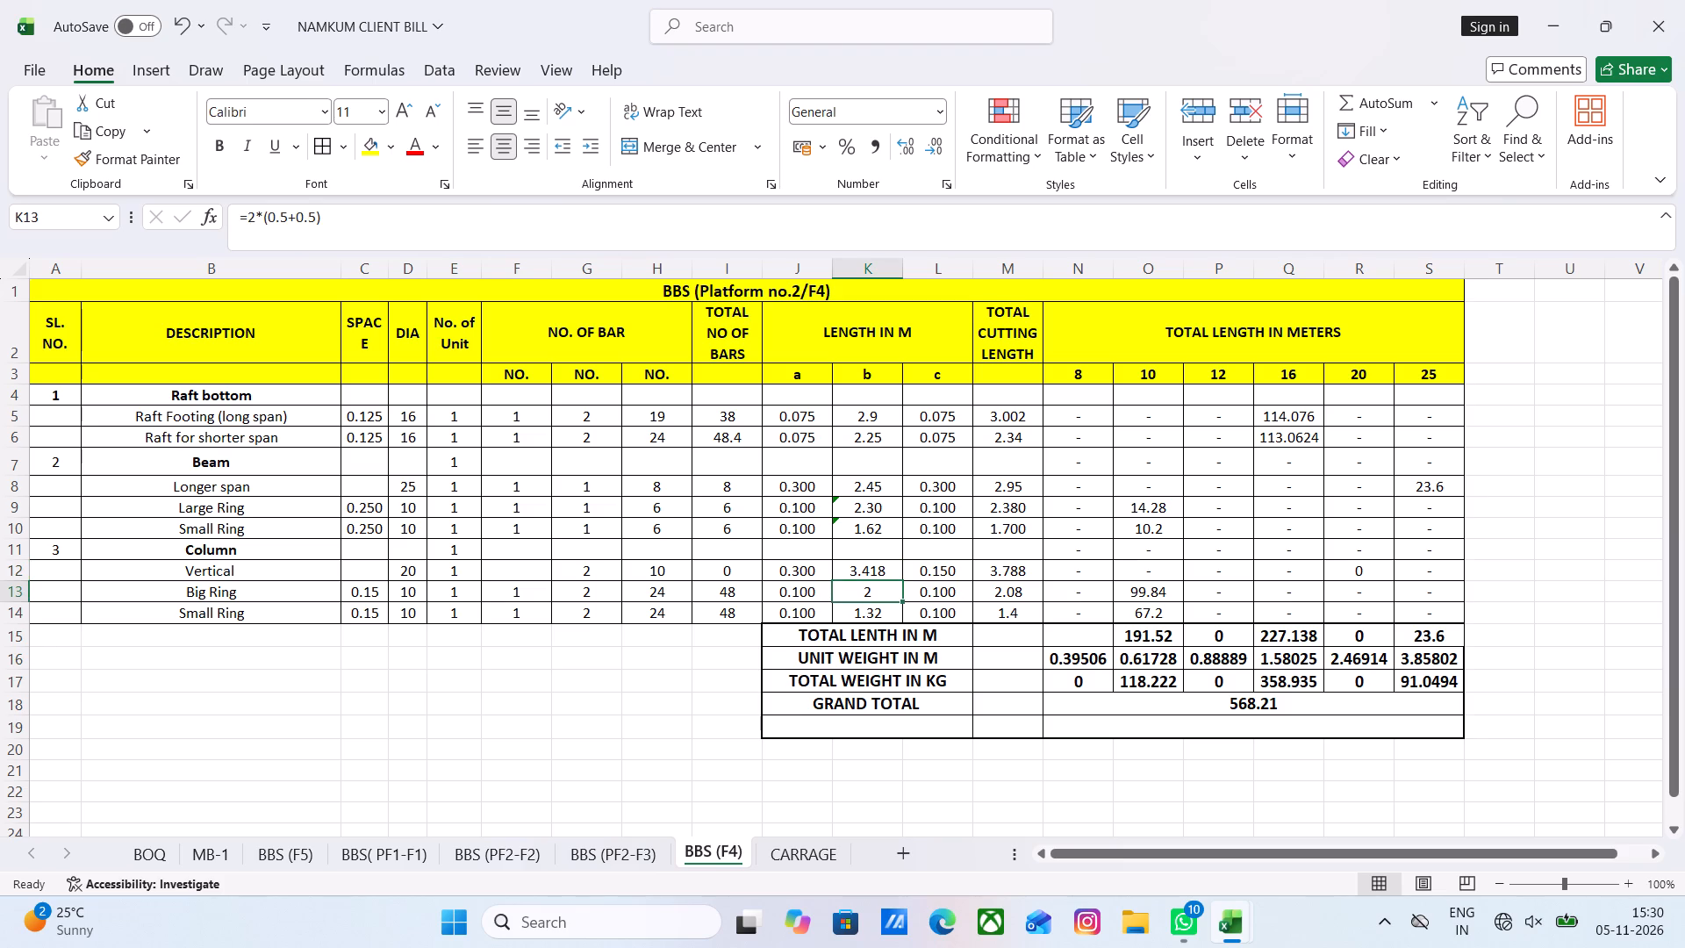
left_click(871, 613)
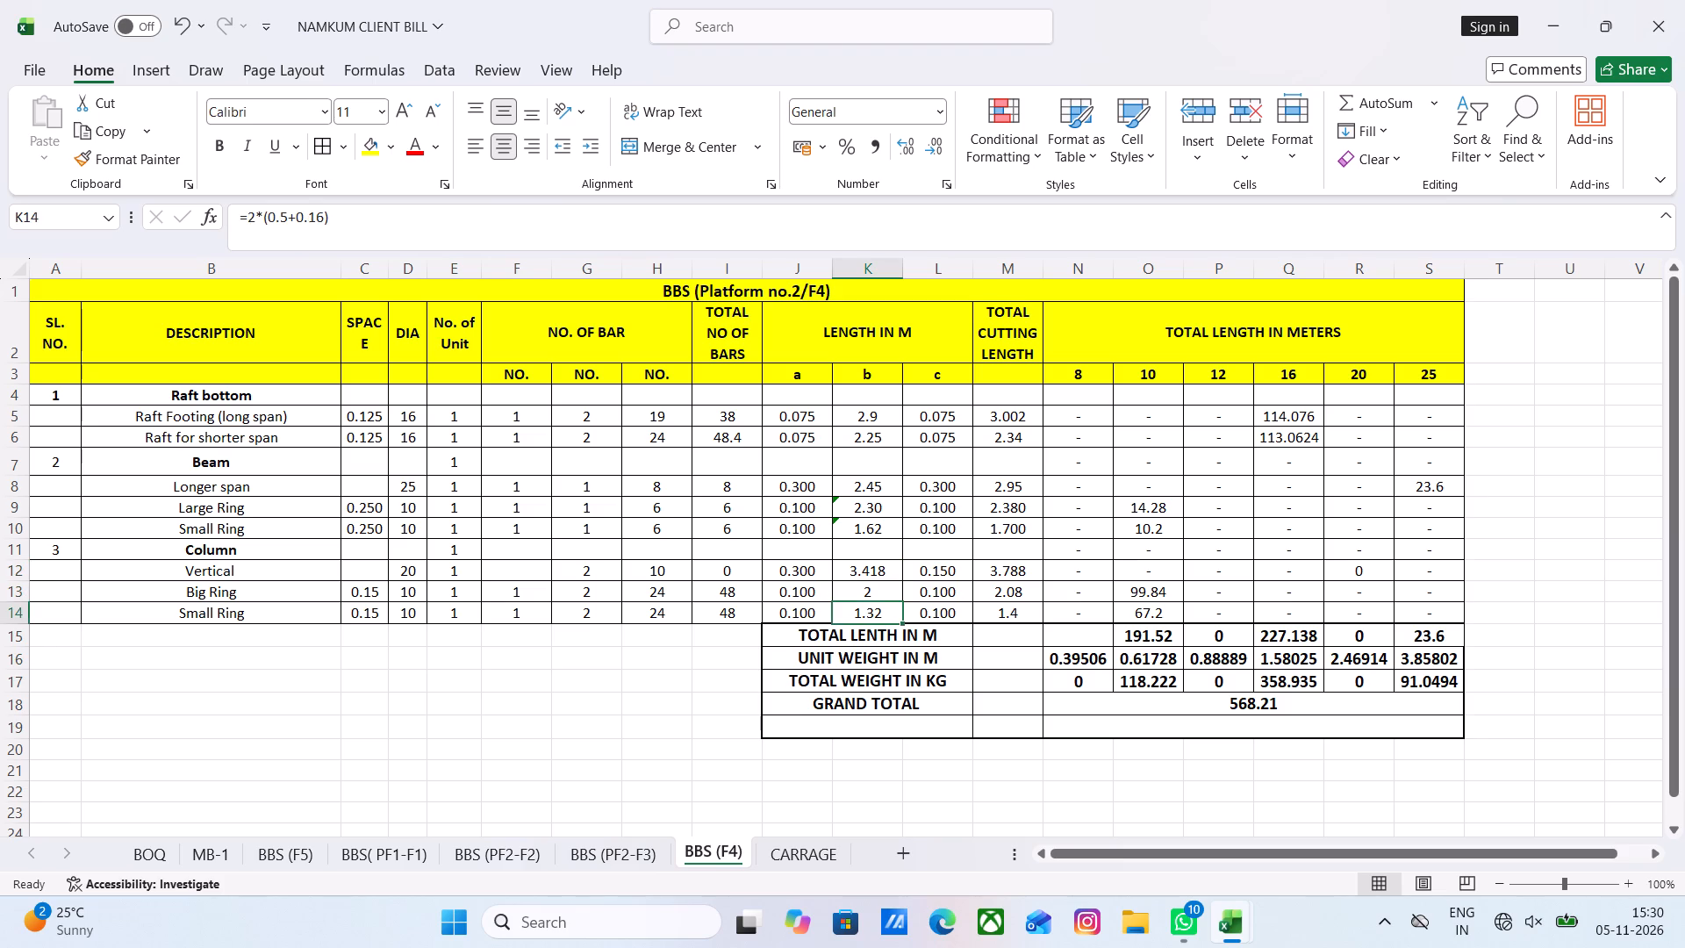
key("Escape")
left_click(664, 712)
key("Escape")
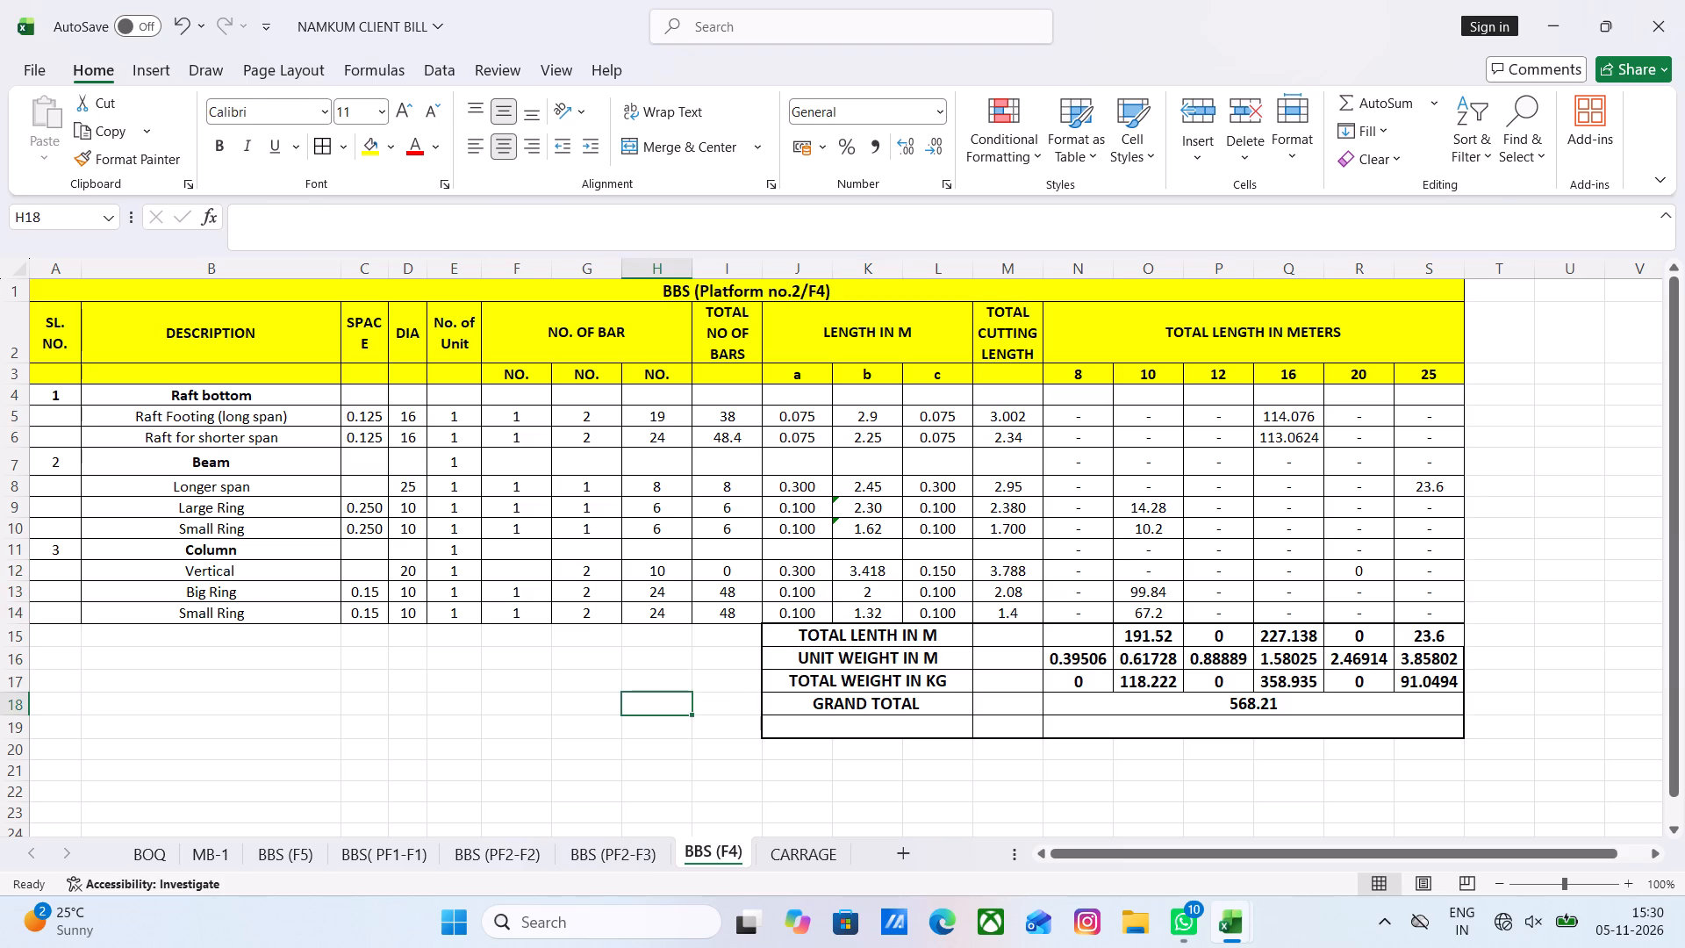
left_click(724, 615)
left_click(729, 572)
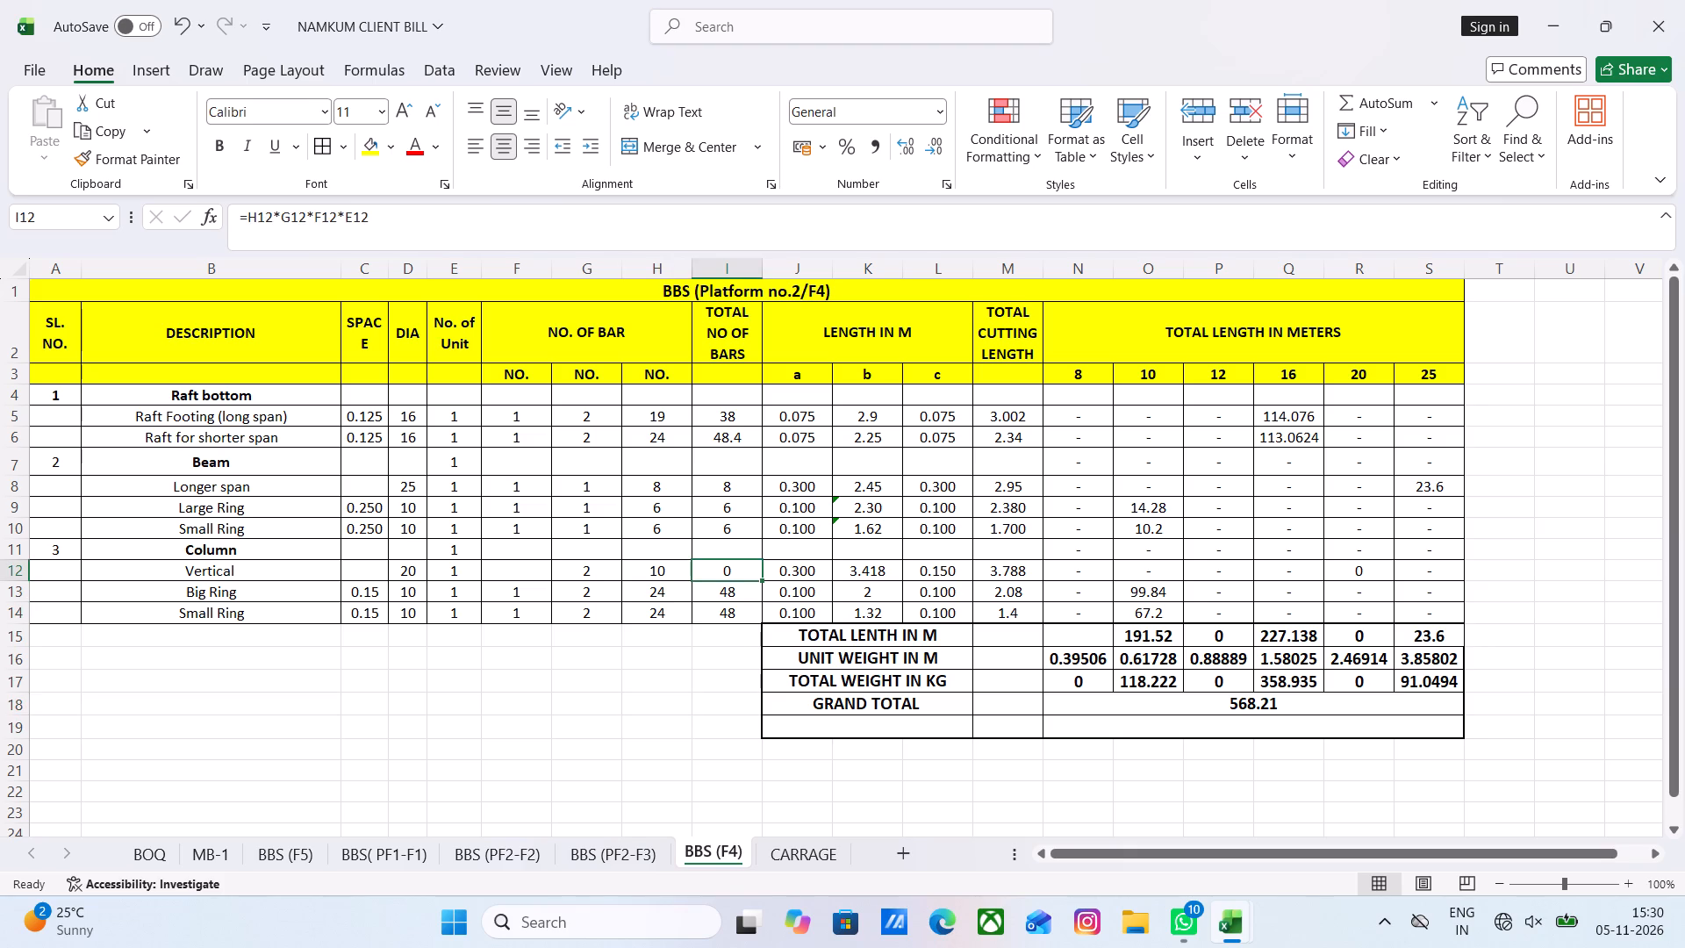
Set the first NO. OF BAR value in the F4 column's Vertical row to 1.
left_click(510, 572)
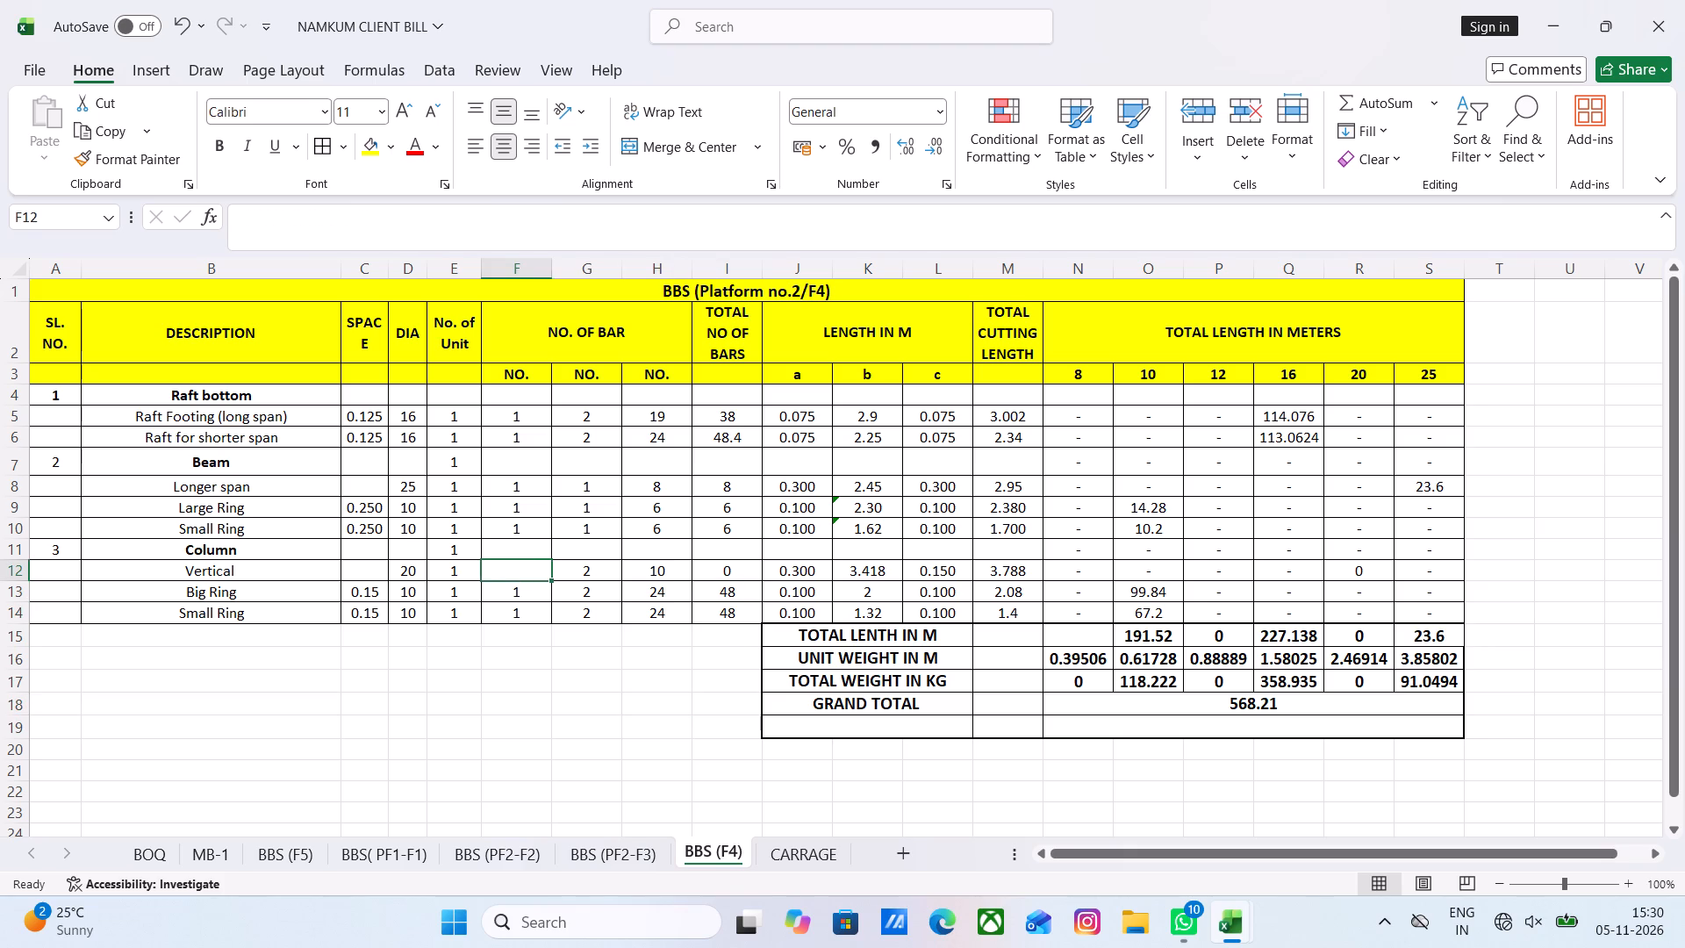
key("1")
left_click(562, 664)
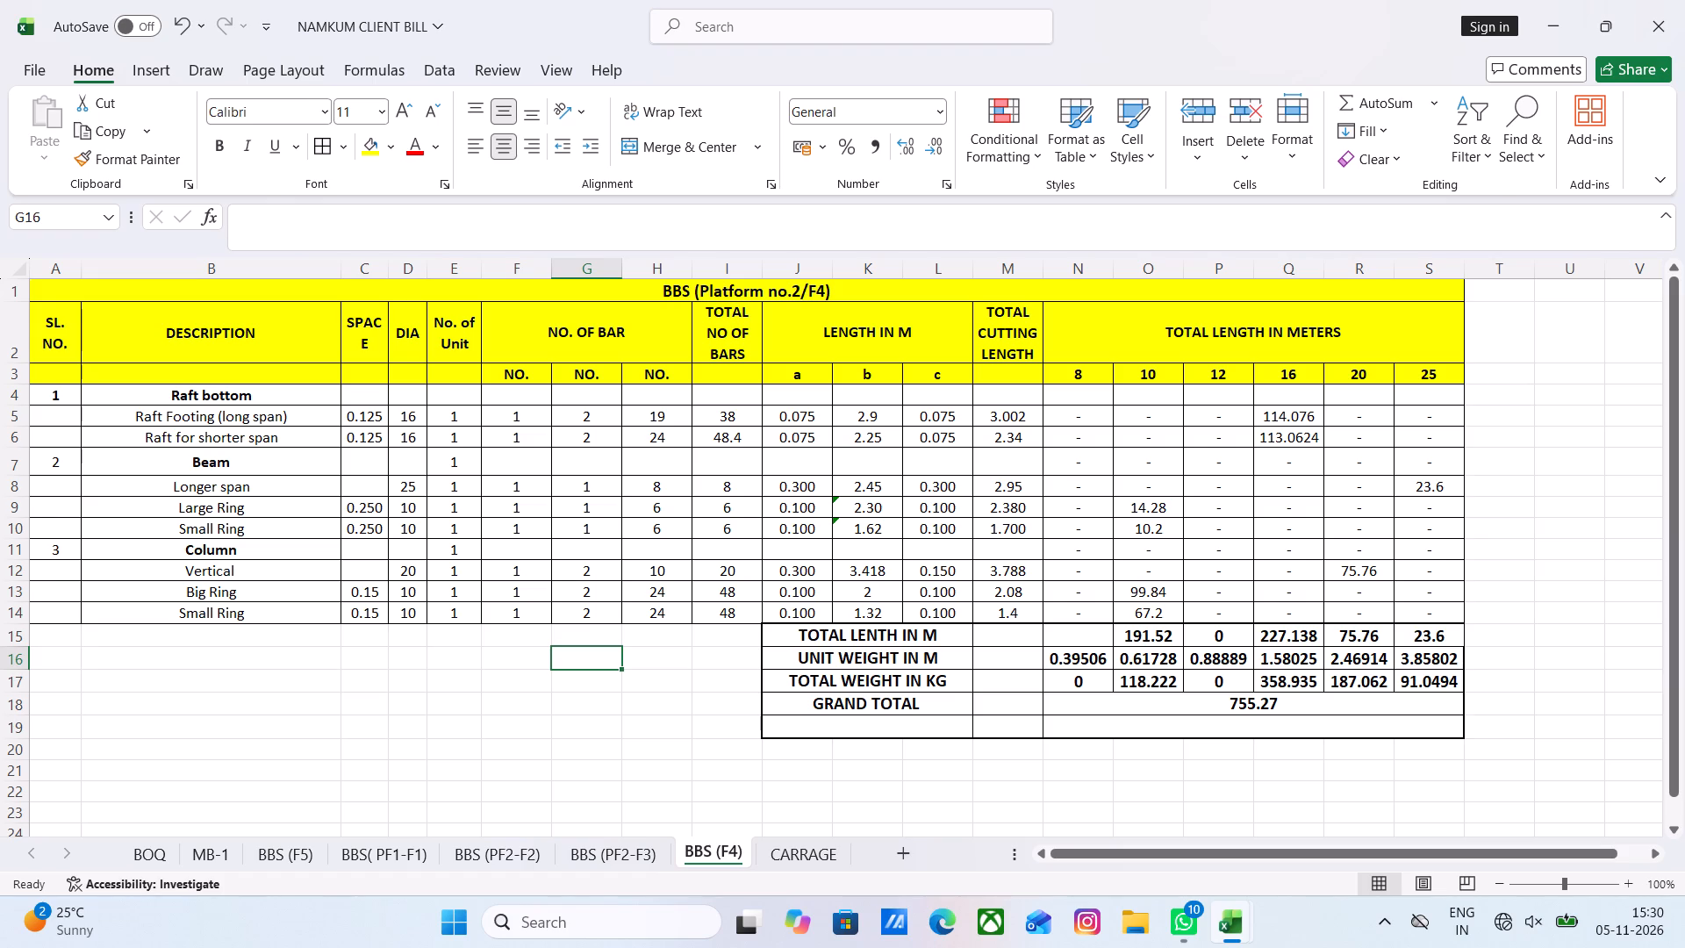
Check the F4 column Small Ring's total cutting length formula and save the workbook.
left_click(1004, 608)
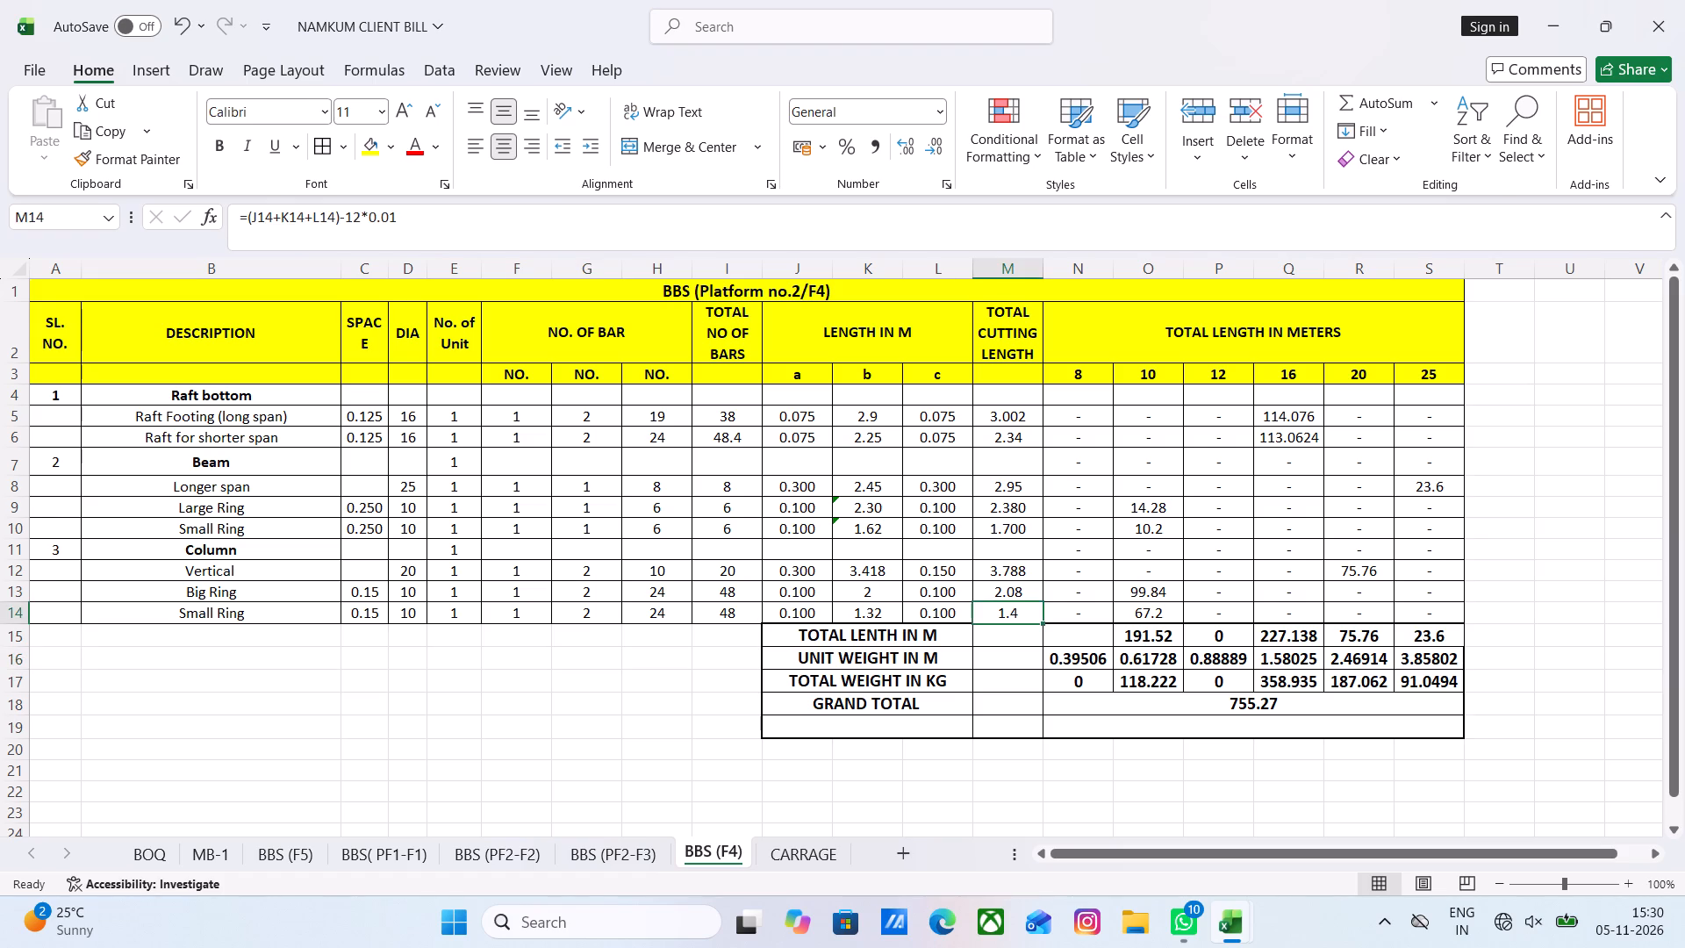
left_click(642, 779)
key("Escape")
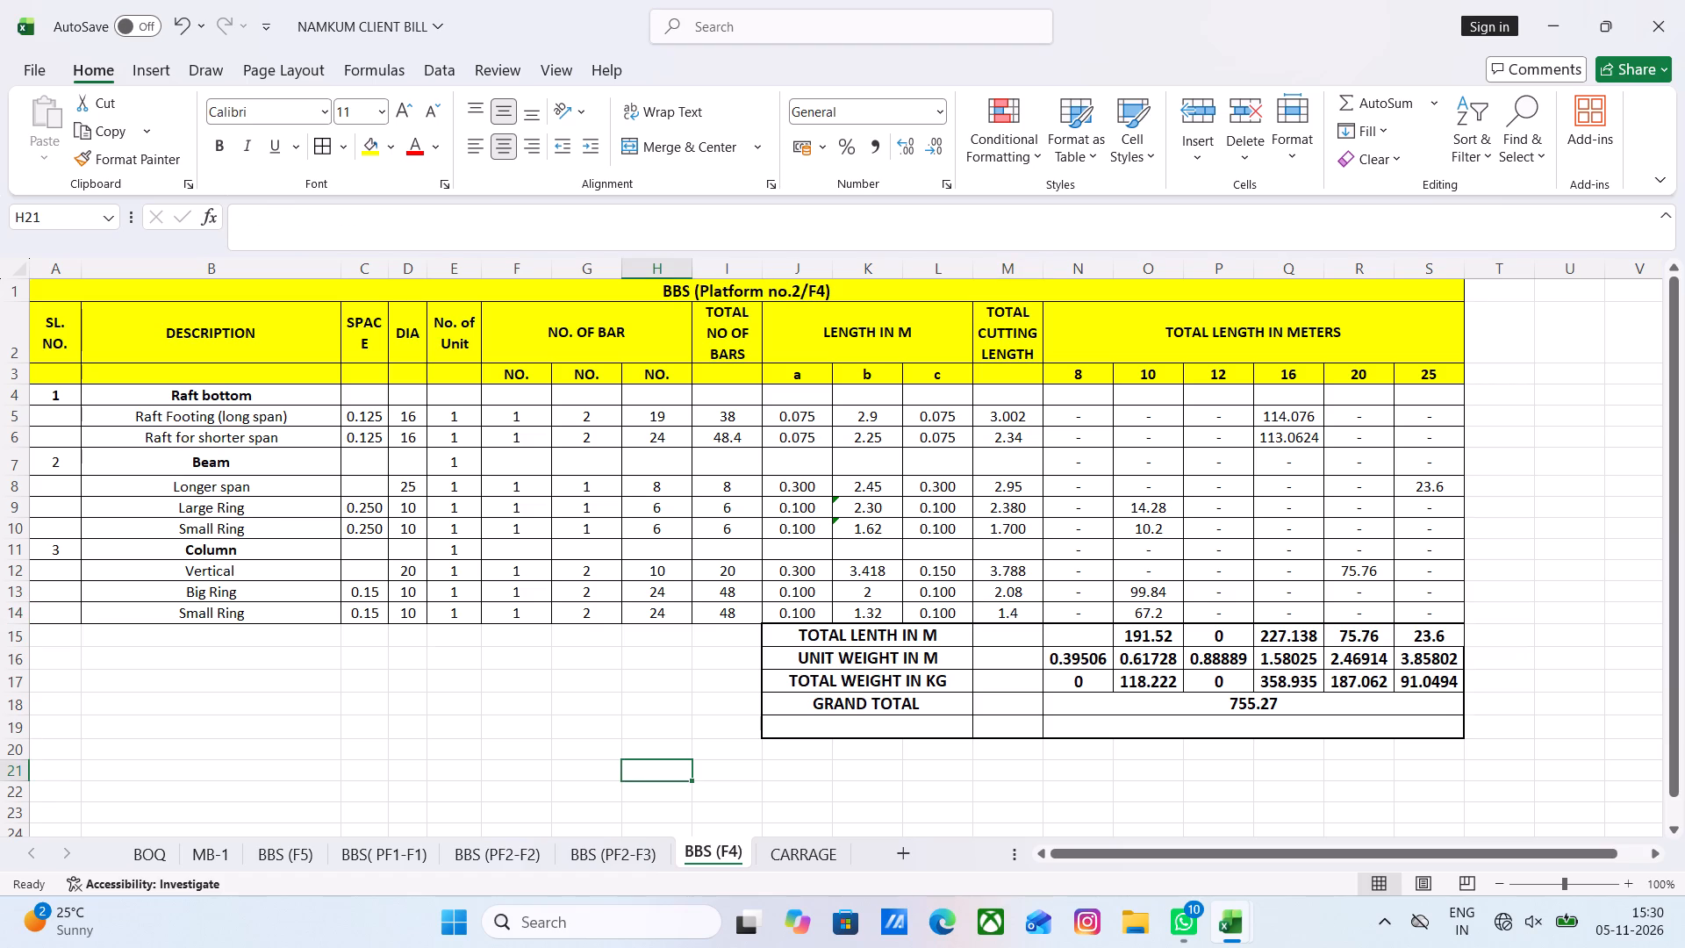
key("ctrl+s")
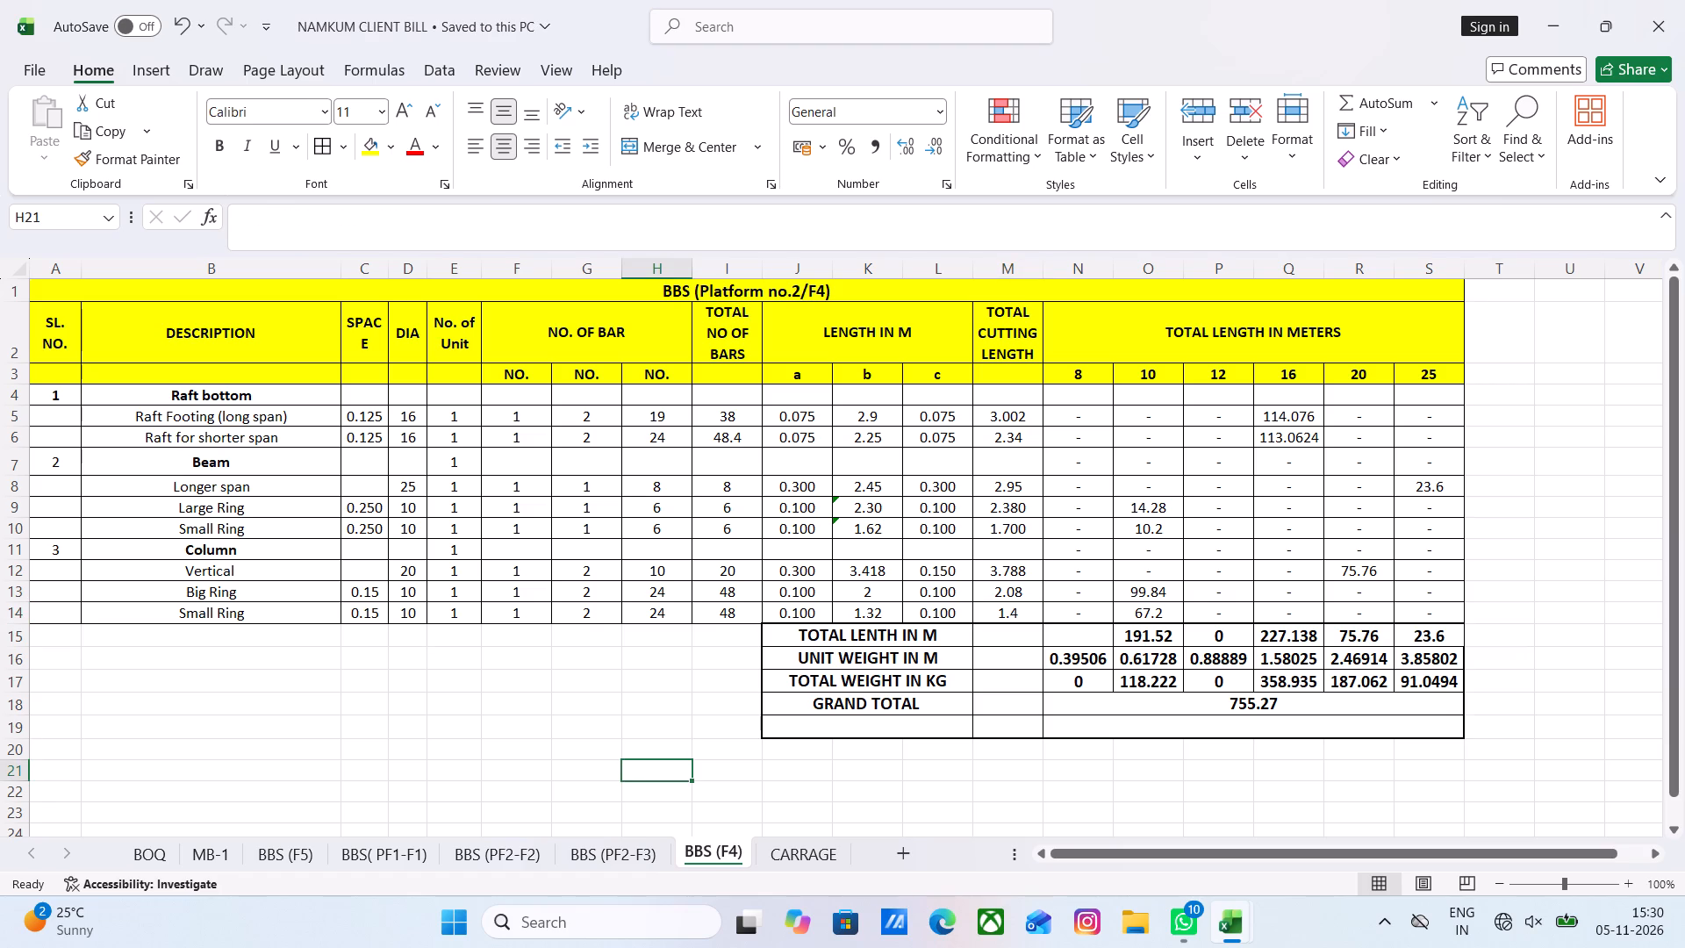
left_click(1107, 738)
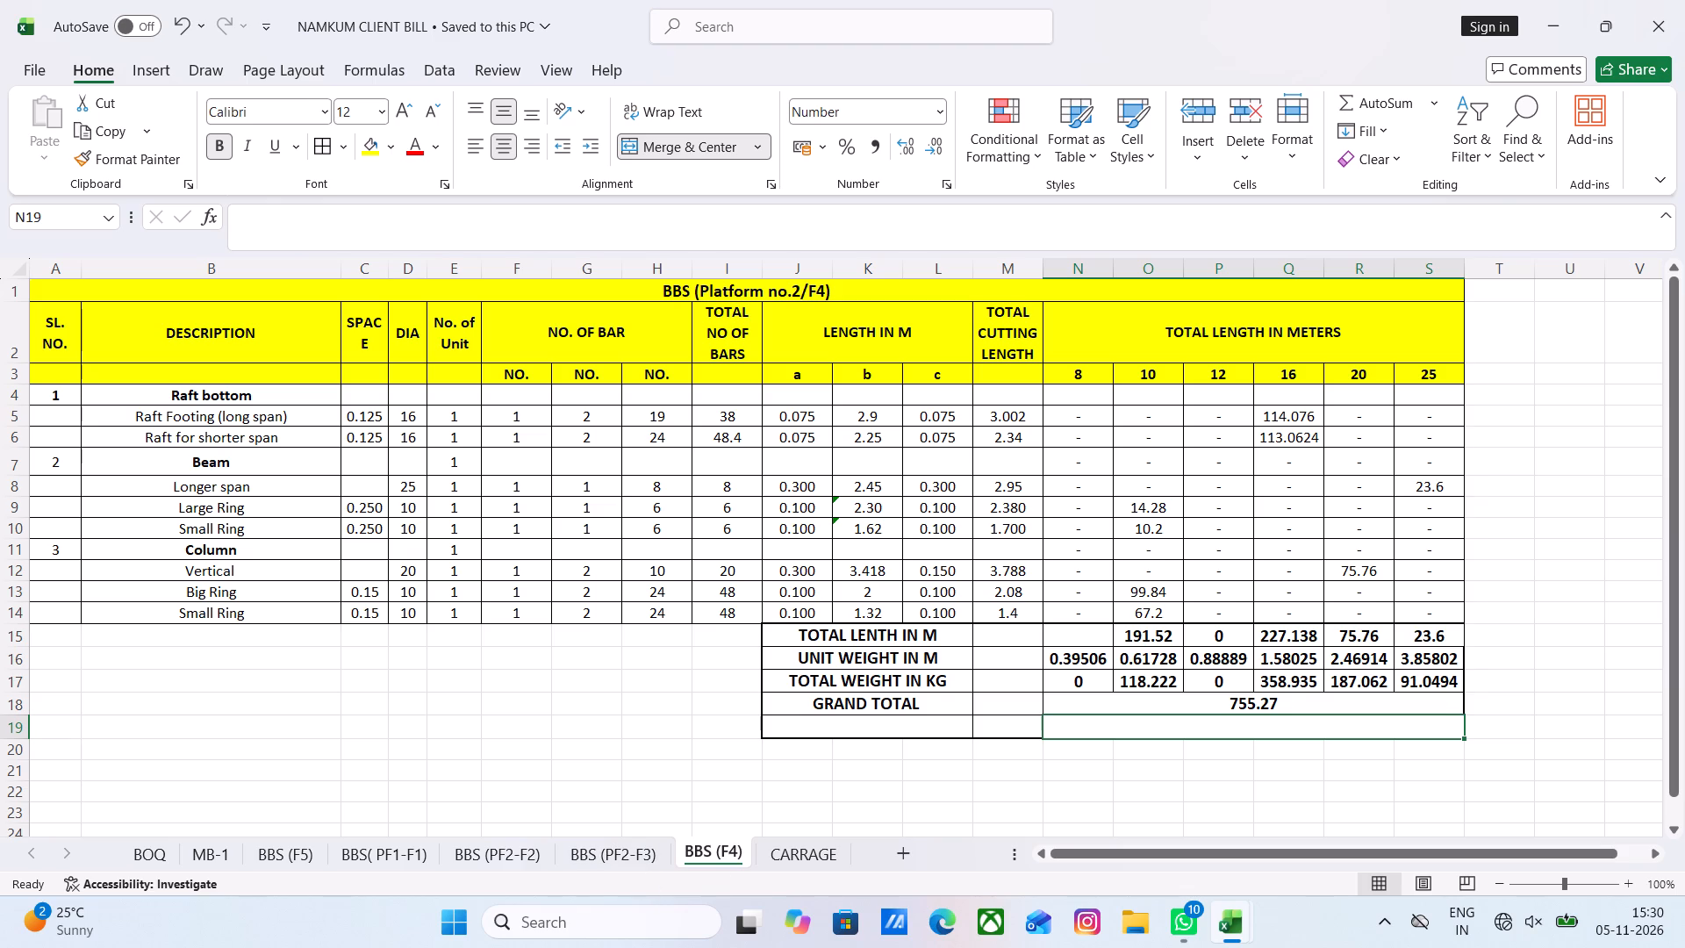
key("ctrl+s")
On the BBS (PF2-F3) sheet, examine the length b formula of the long-span raft footing.
left_click(637, 858)
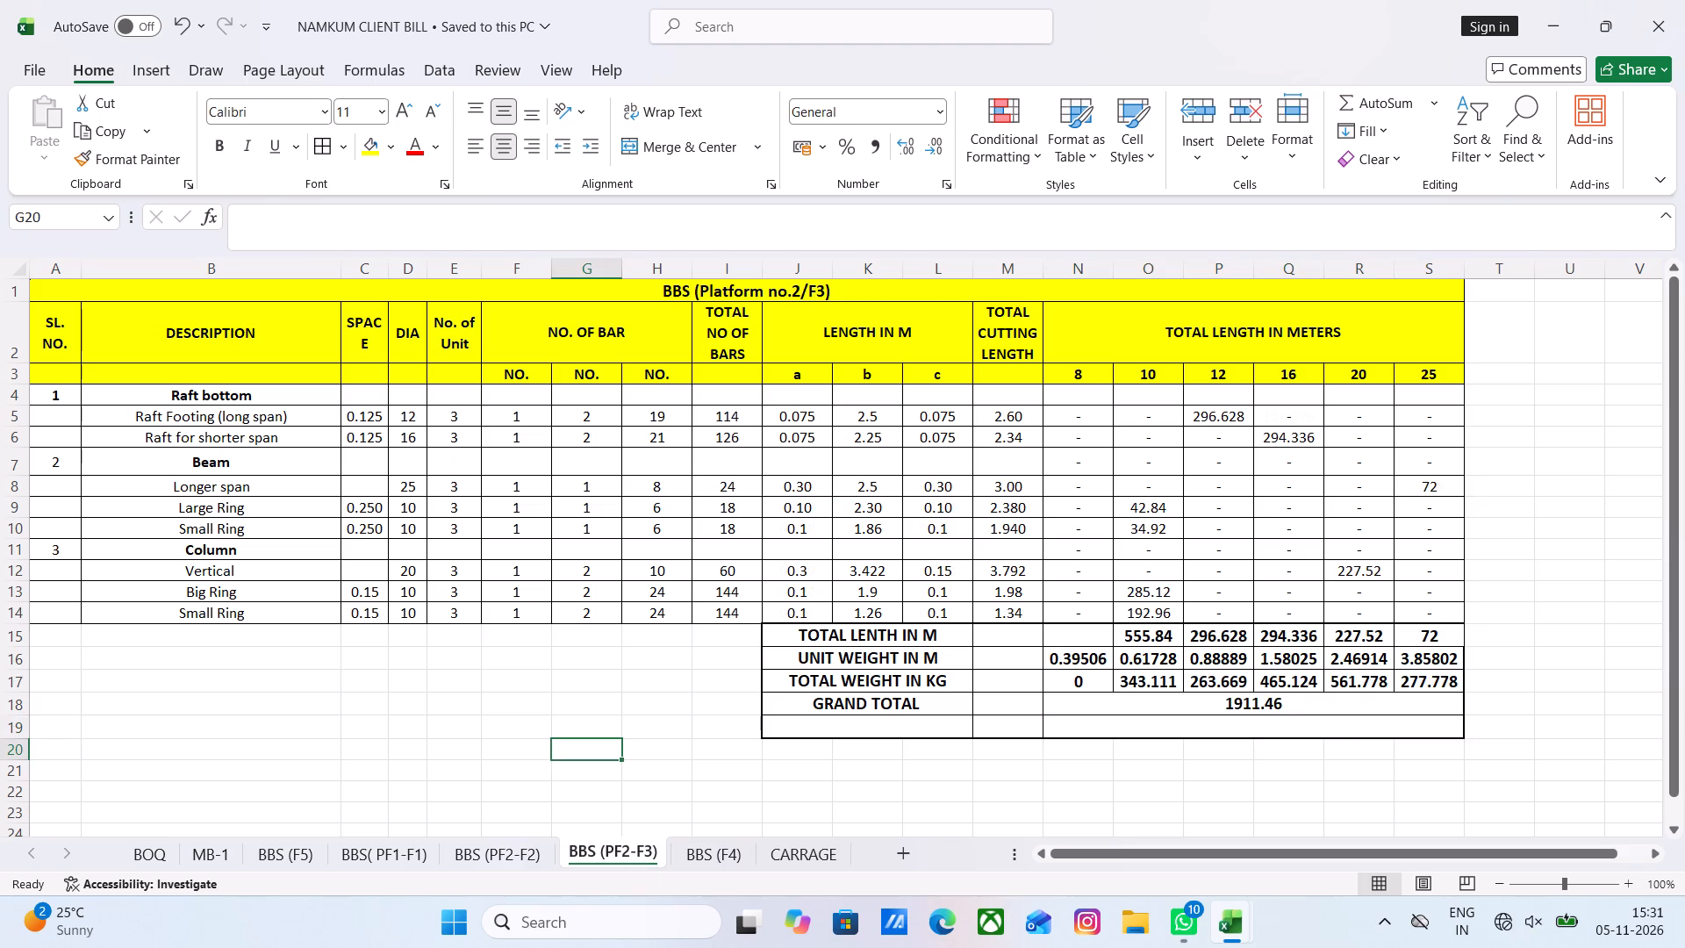
left_click(882, 420)
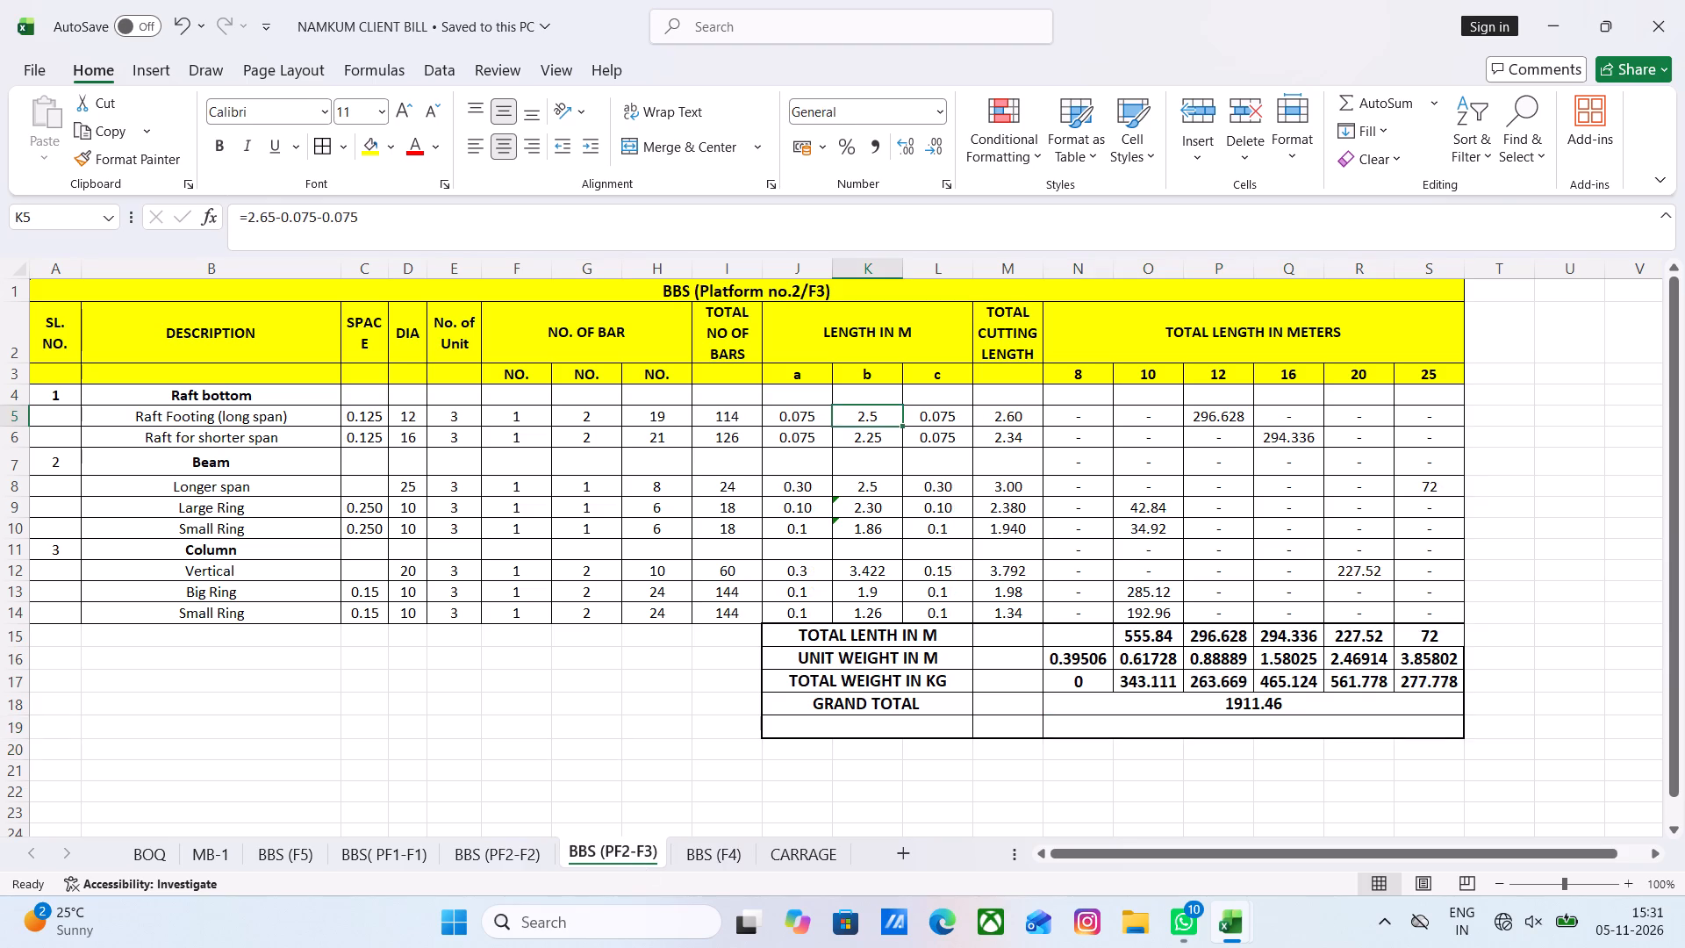
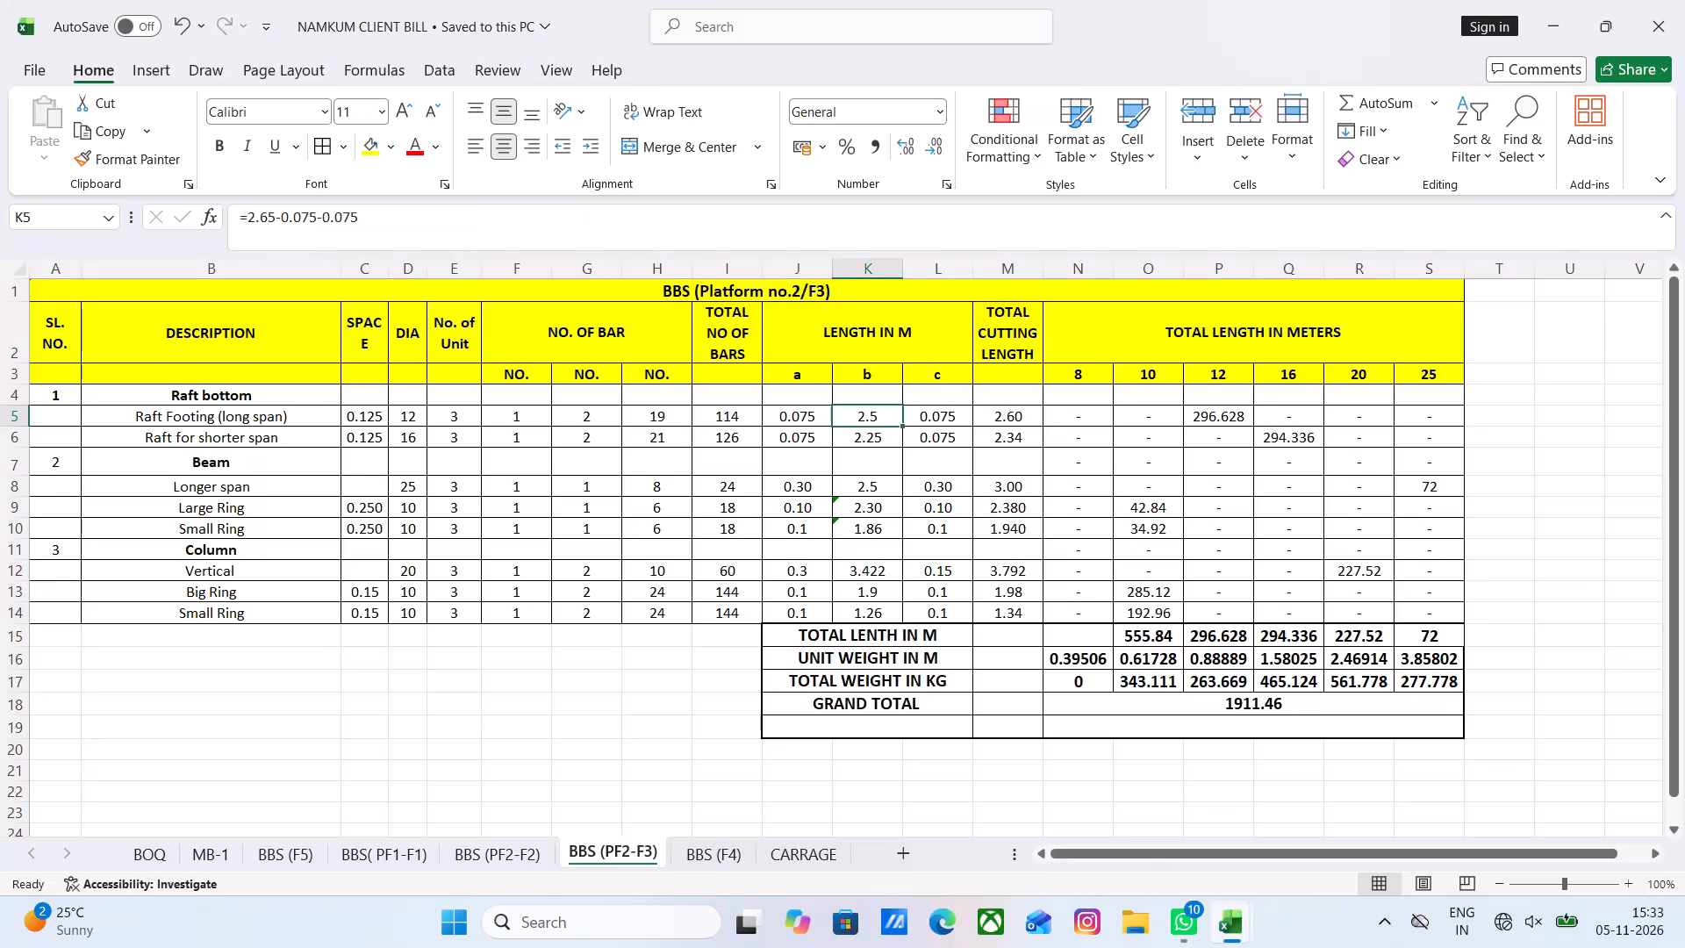
Examine the shorter span raft's length b formula and the NO. OF BAR entries for the raft footing, beam longer span and beam rings.
left_click(866, 437)
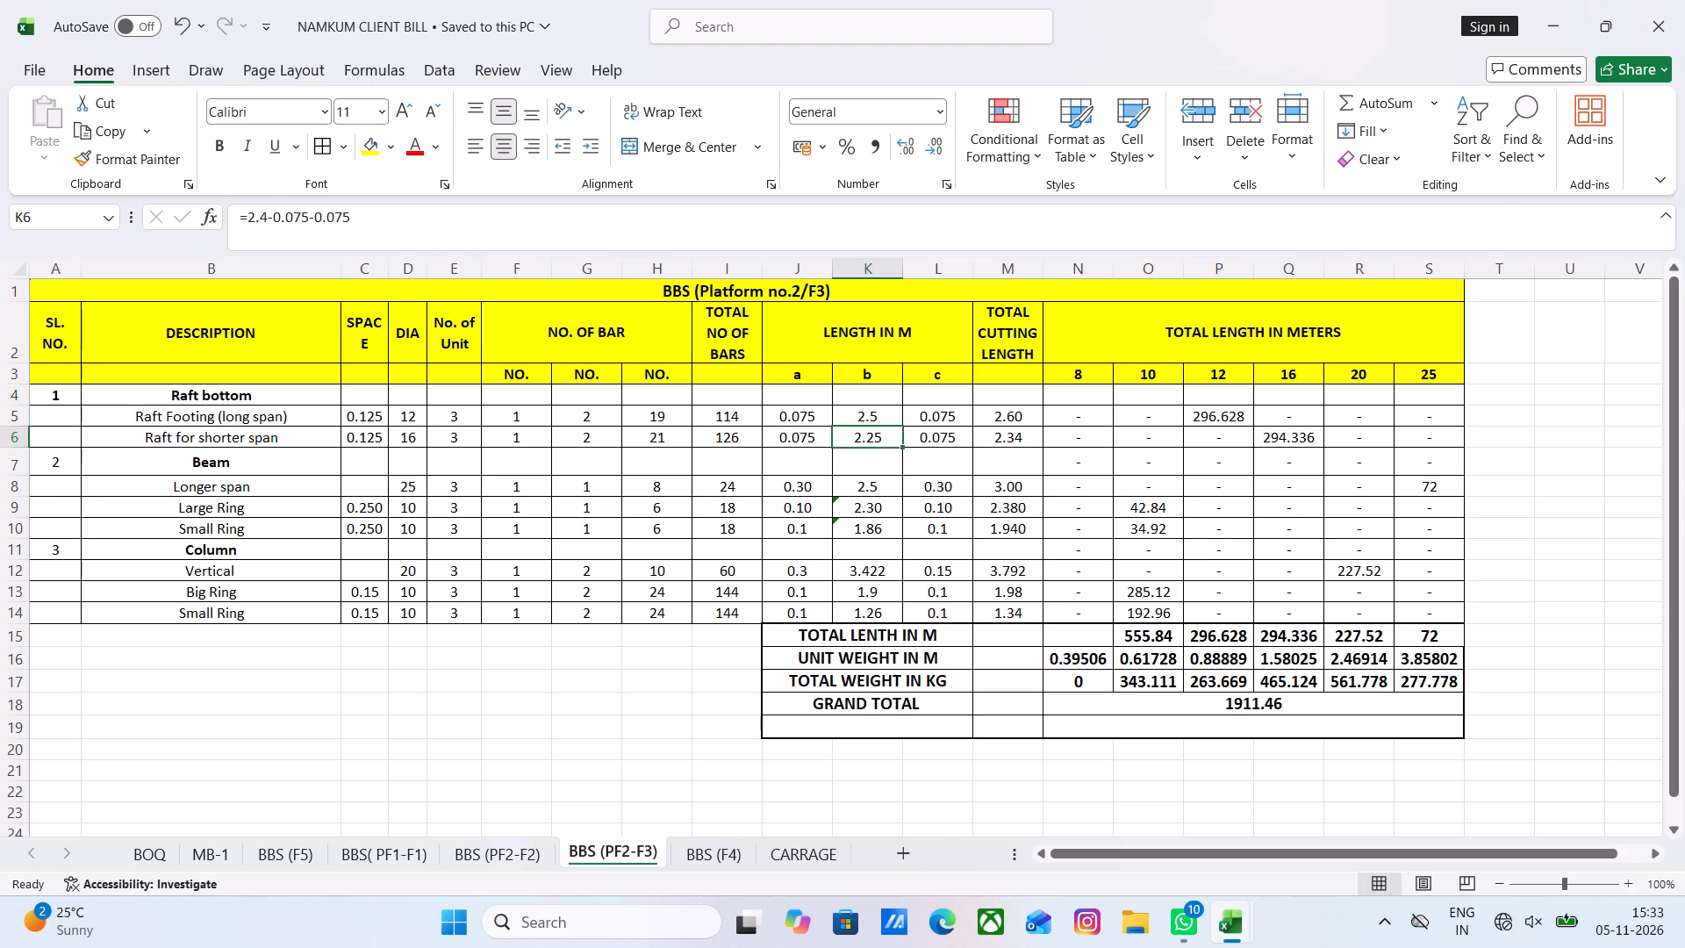
left_click(693, 692)
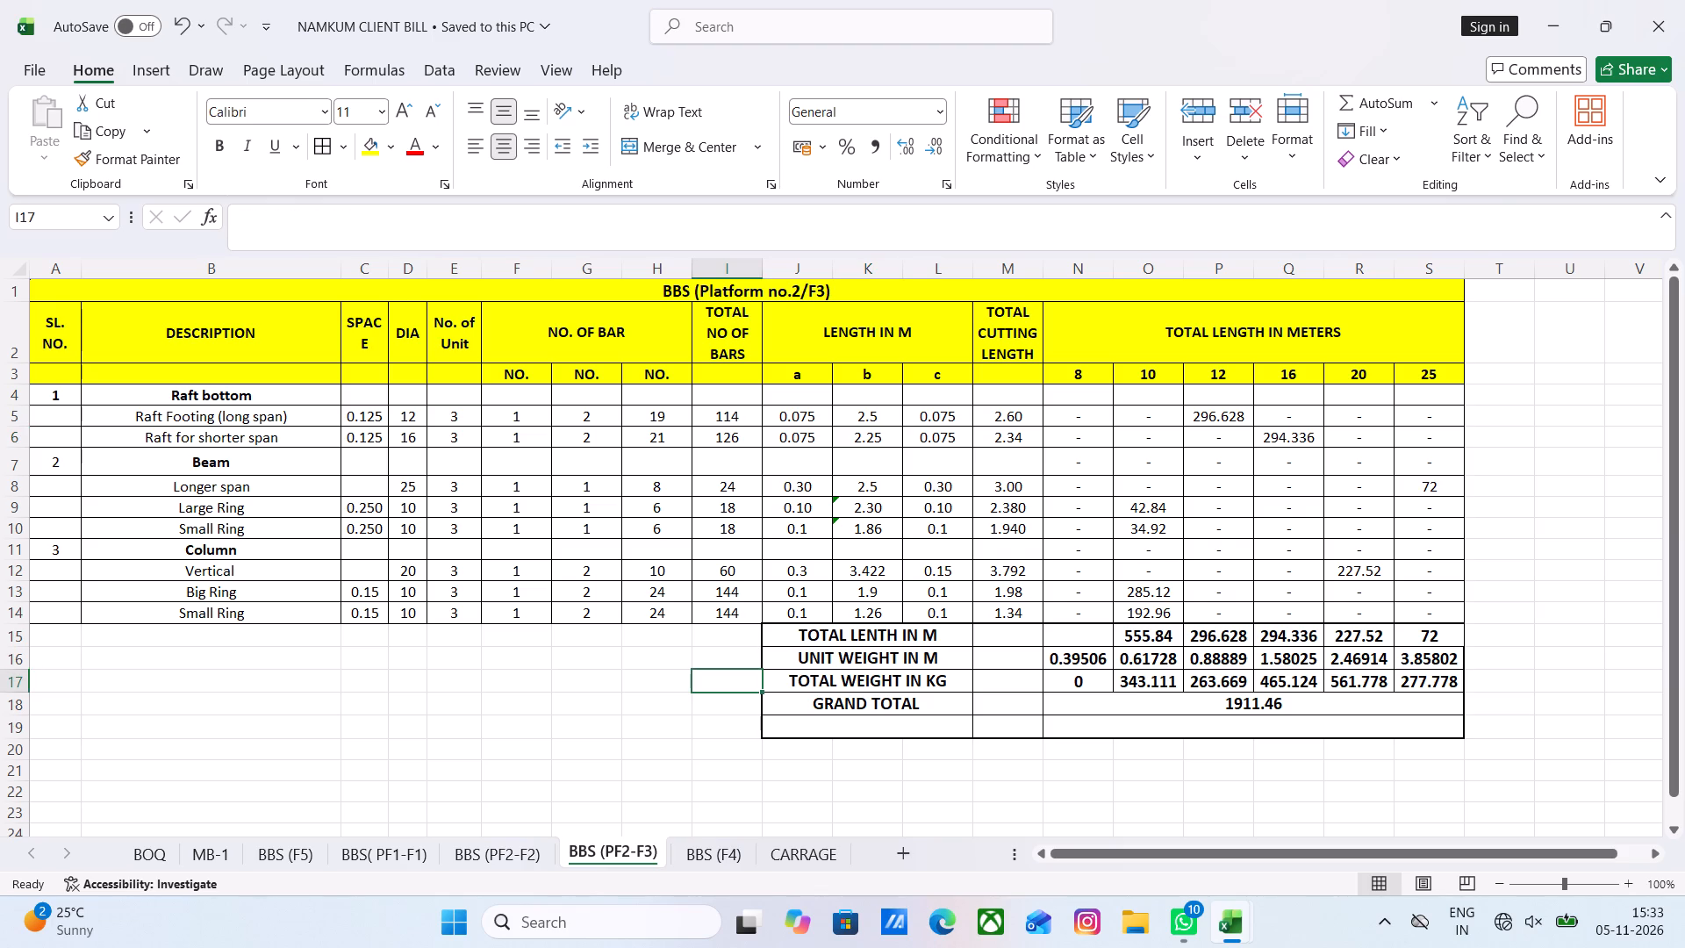
left_click(878, 486)
left_click(579, 412)
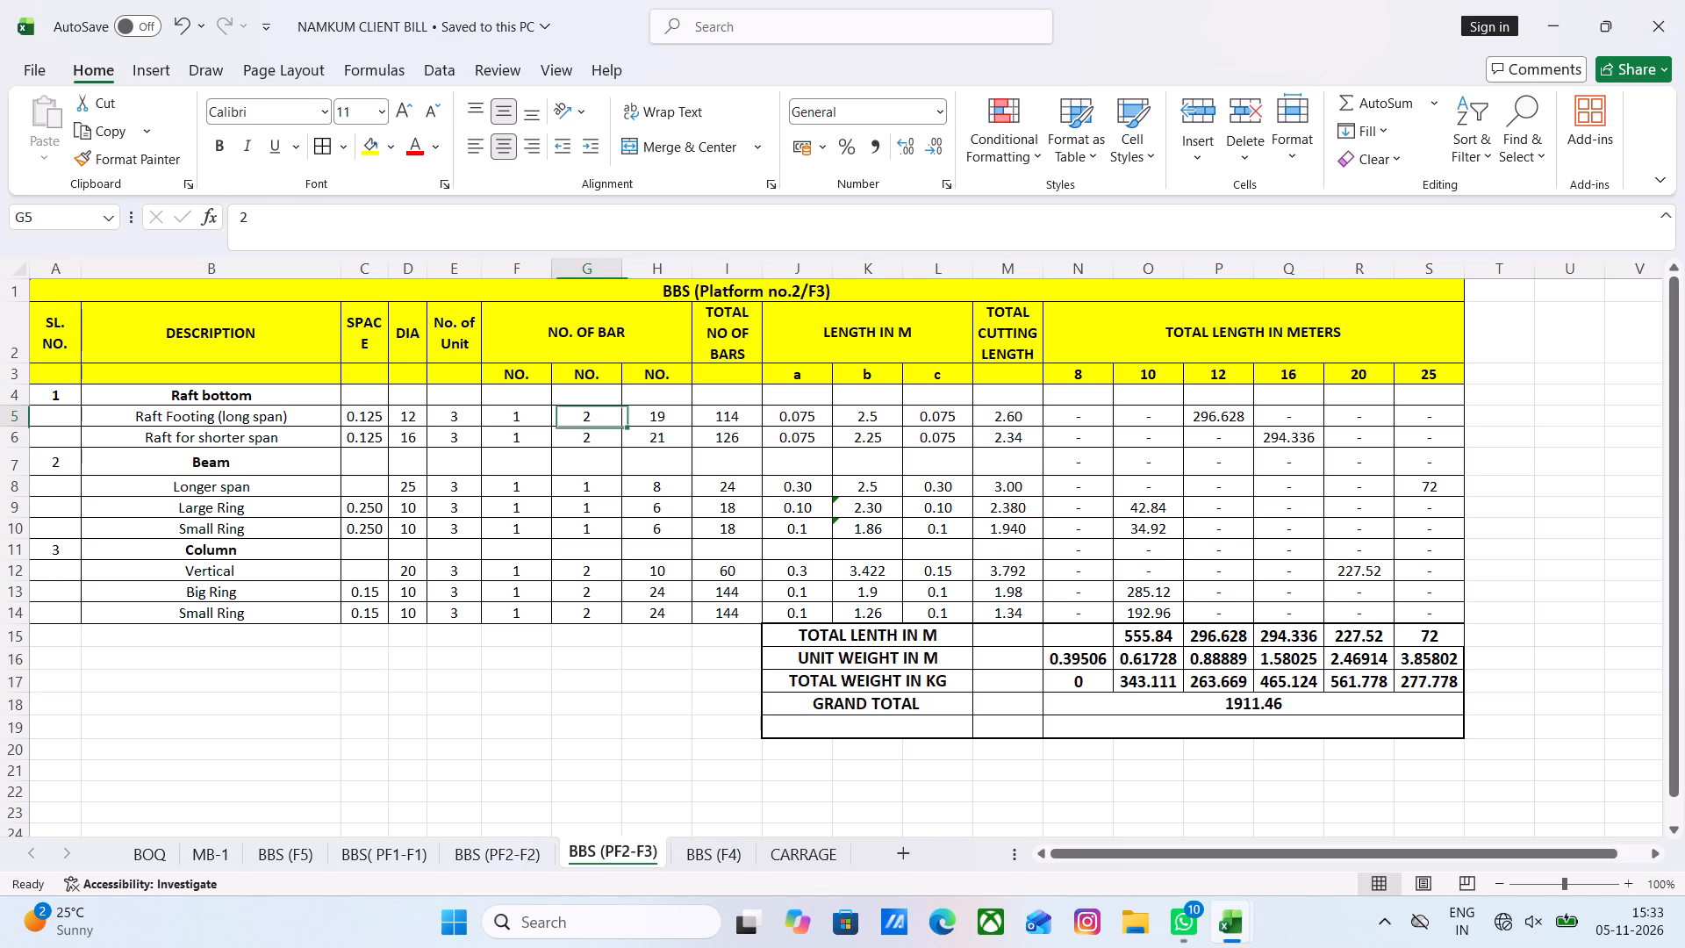
left_click(588, 492)
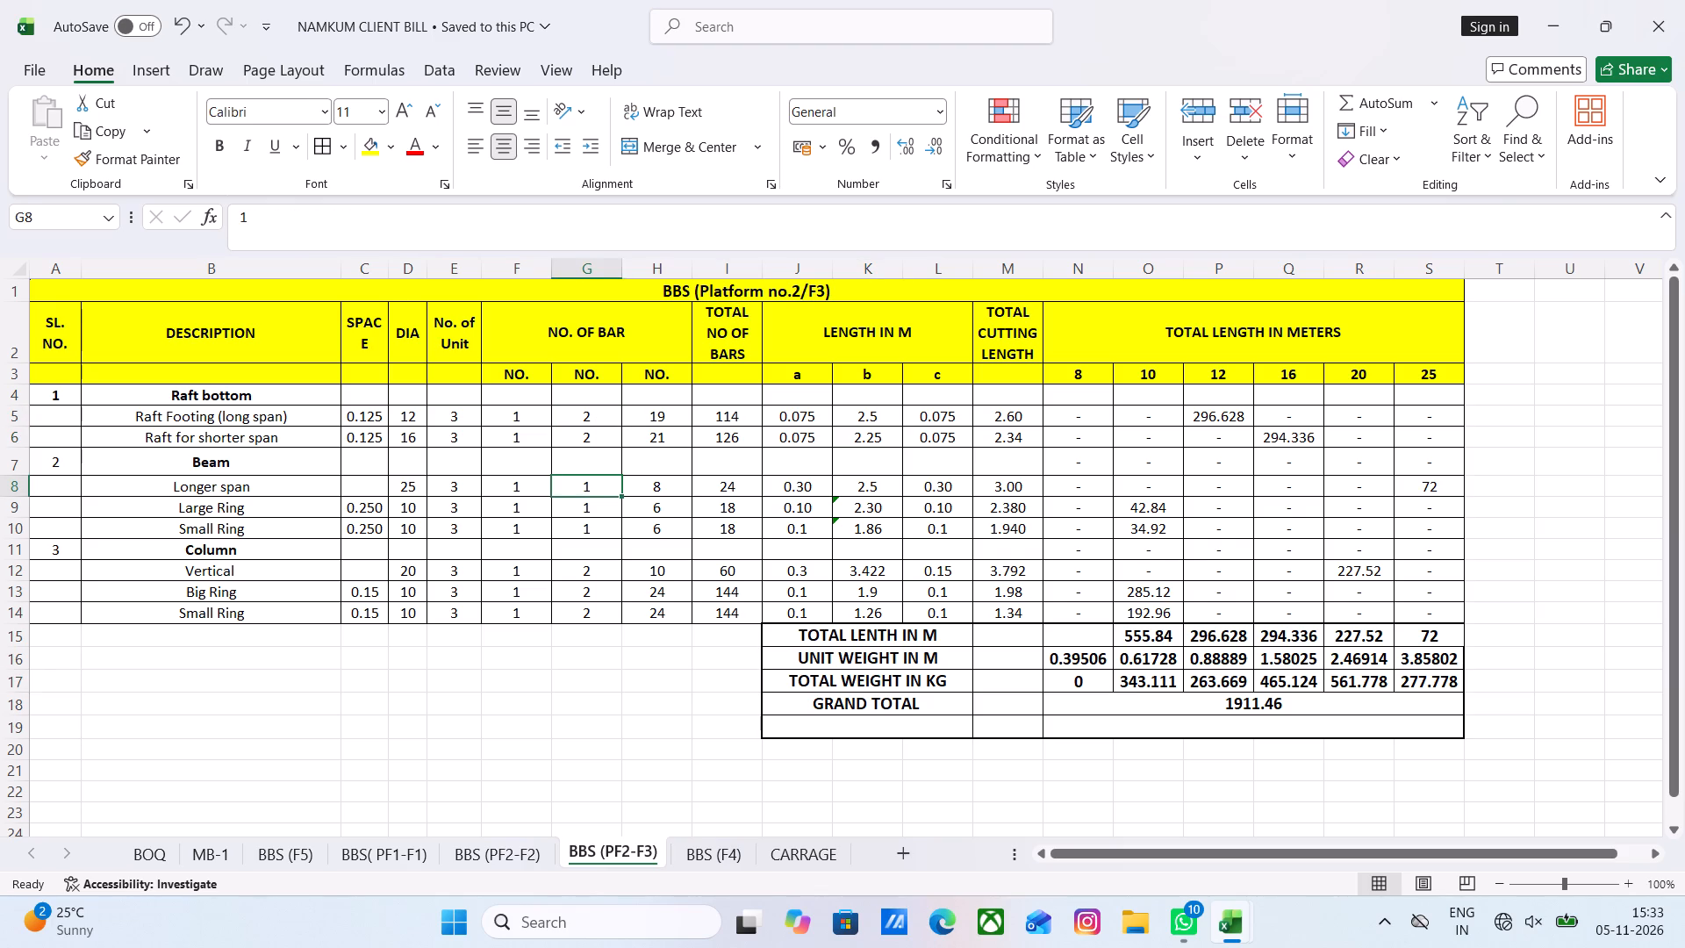
left_click(665, 487)
left_click(659, 513)
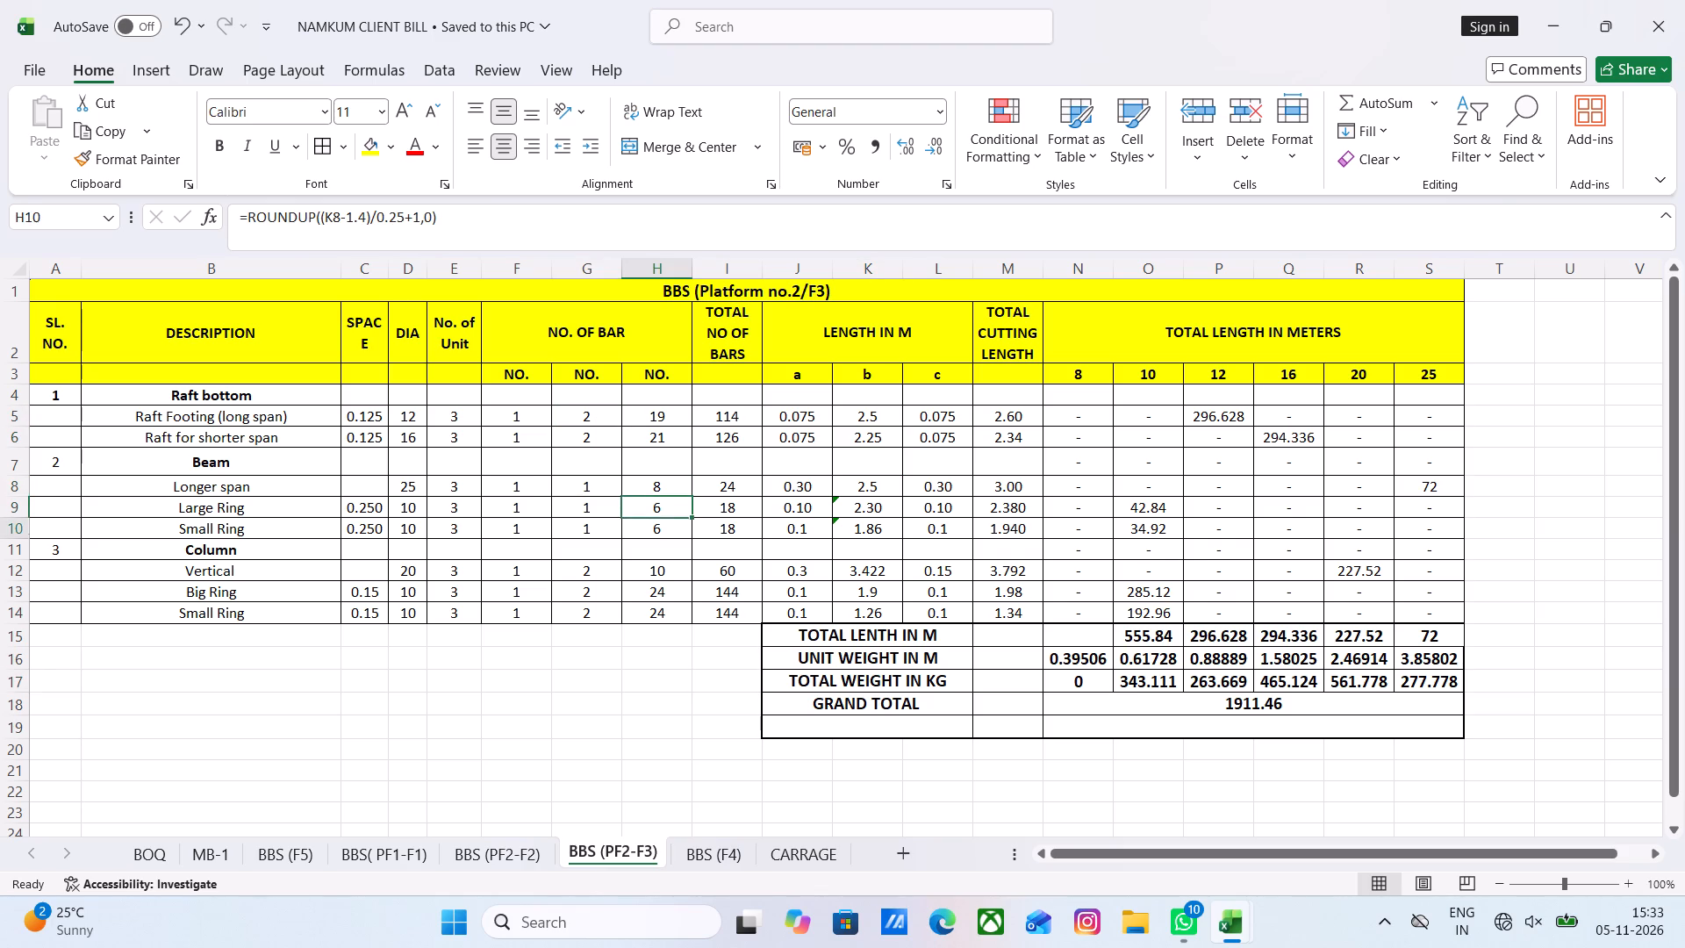
left_click(656, 525)
left_click(654, 510)
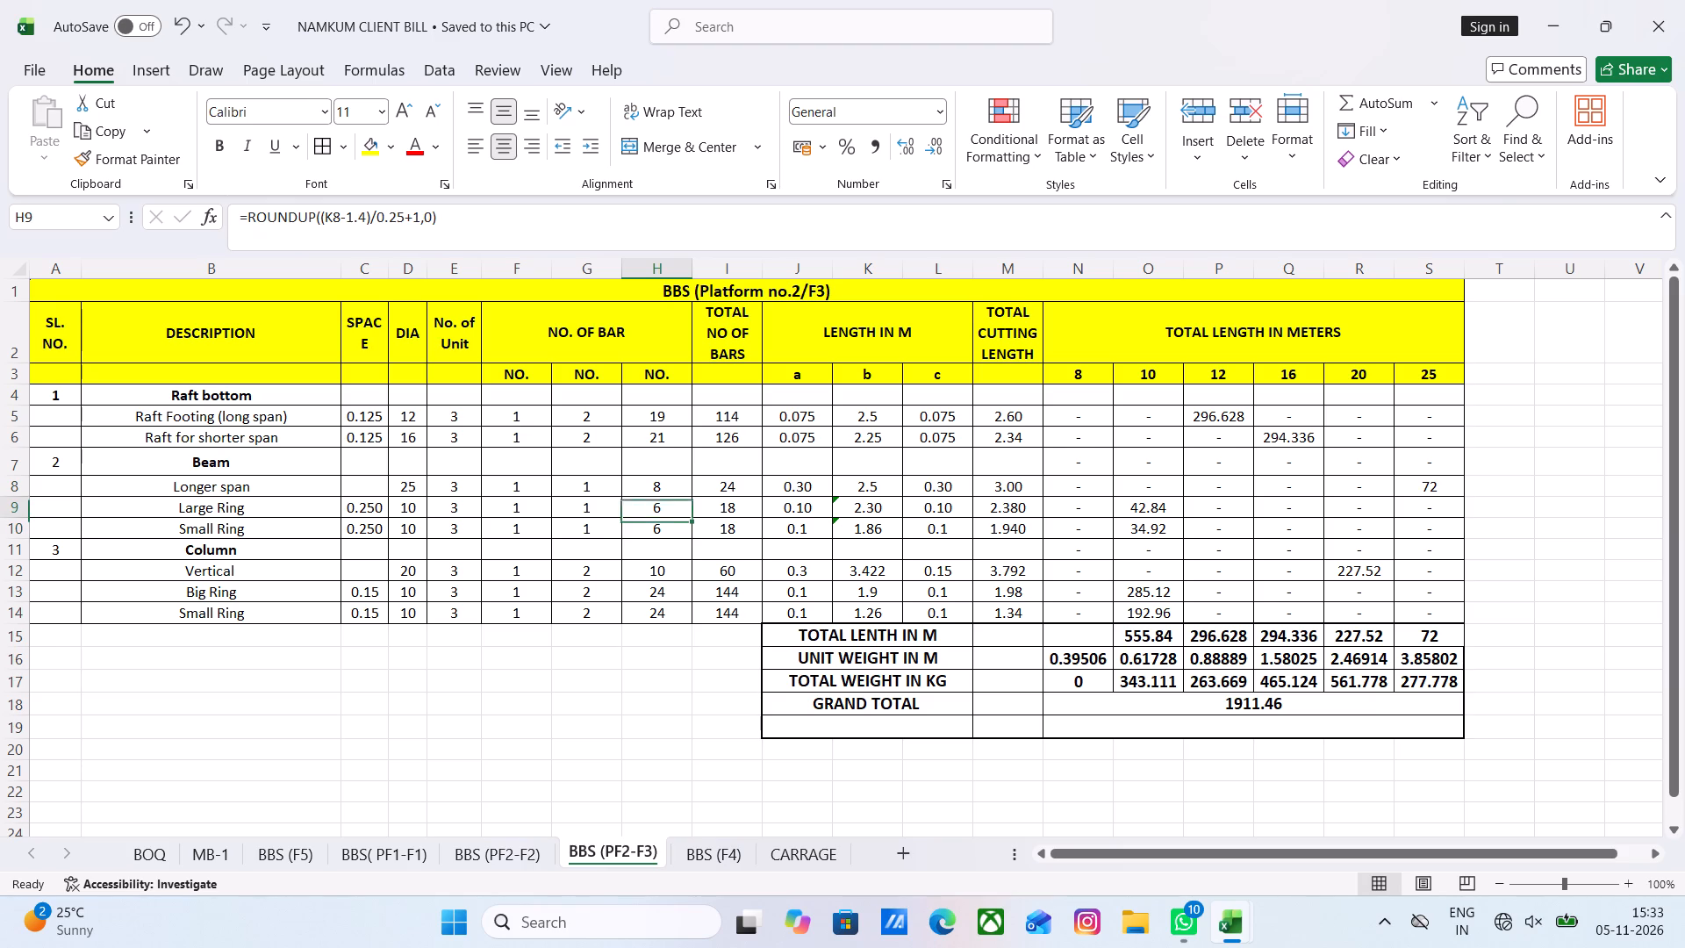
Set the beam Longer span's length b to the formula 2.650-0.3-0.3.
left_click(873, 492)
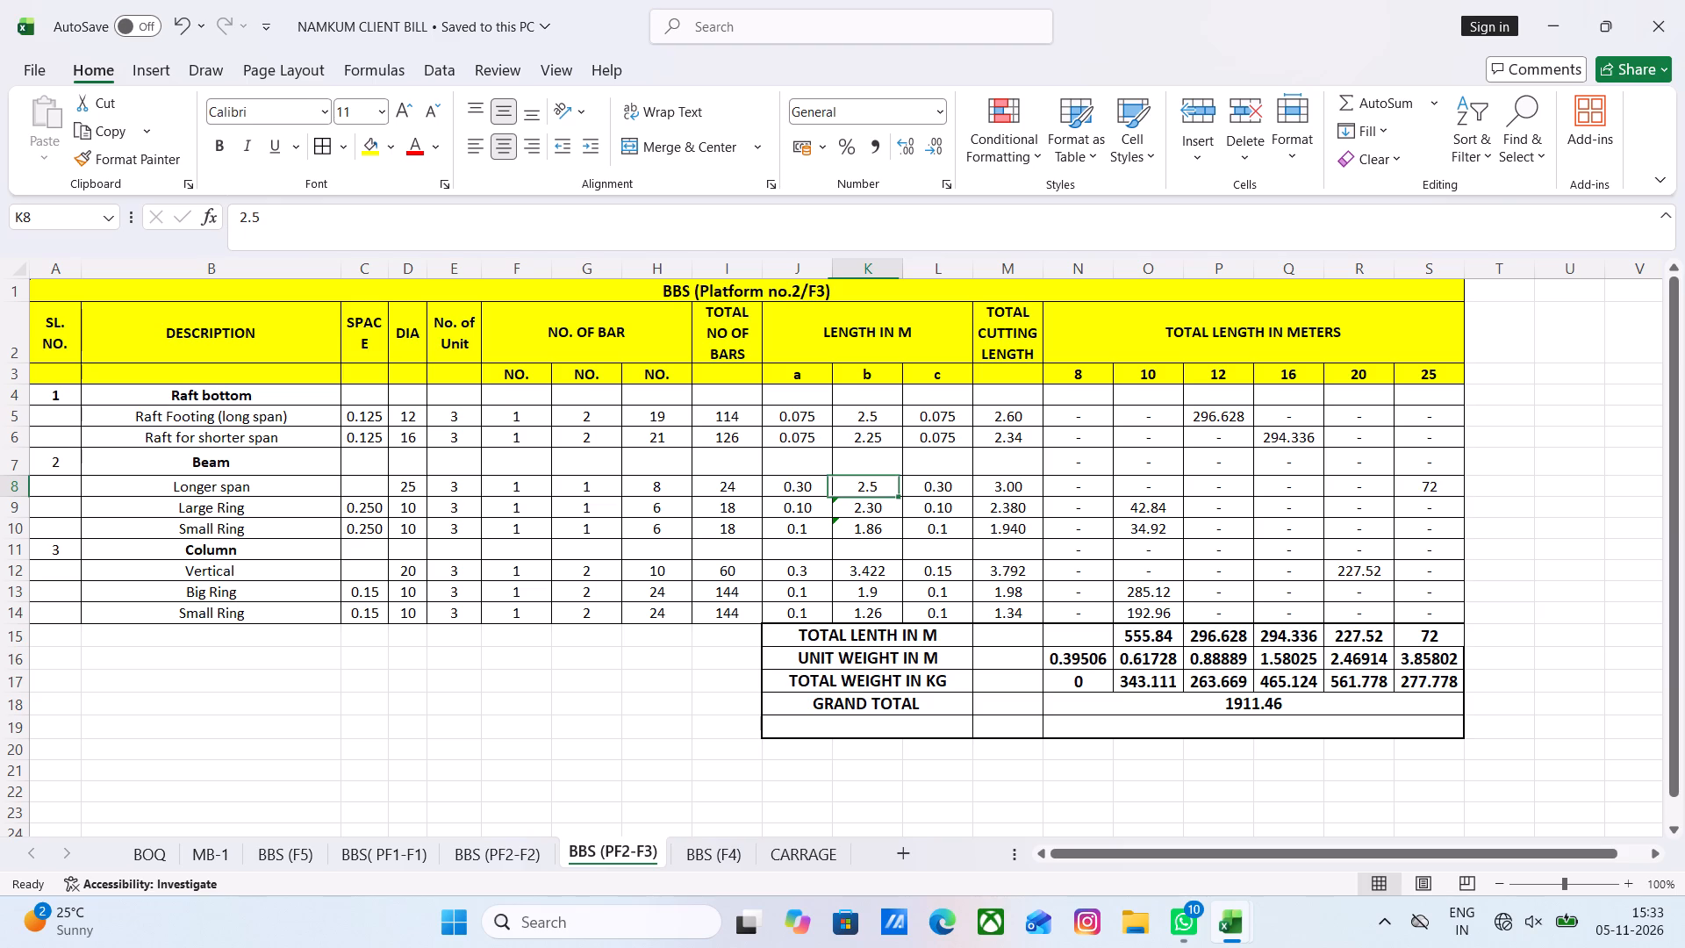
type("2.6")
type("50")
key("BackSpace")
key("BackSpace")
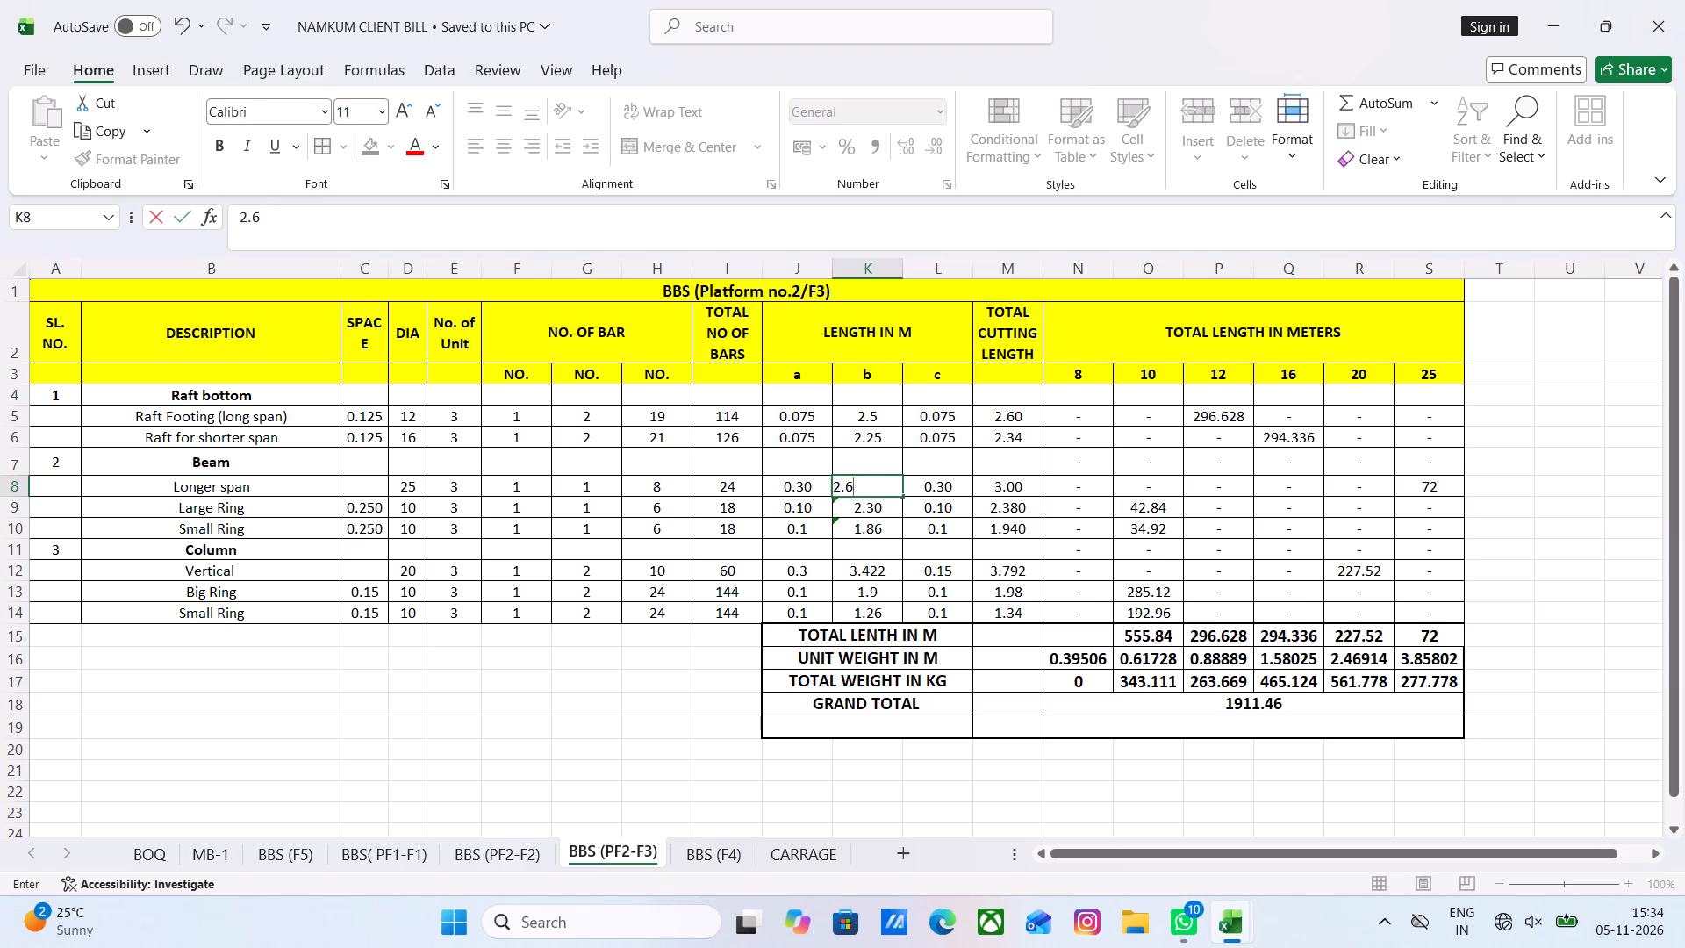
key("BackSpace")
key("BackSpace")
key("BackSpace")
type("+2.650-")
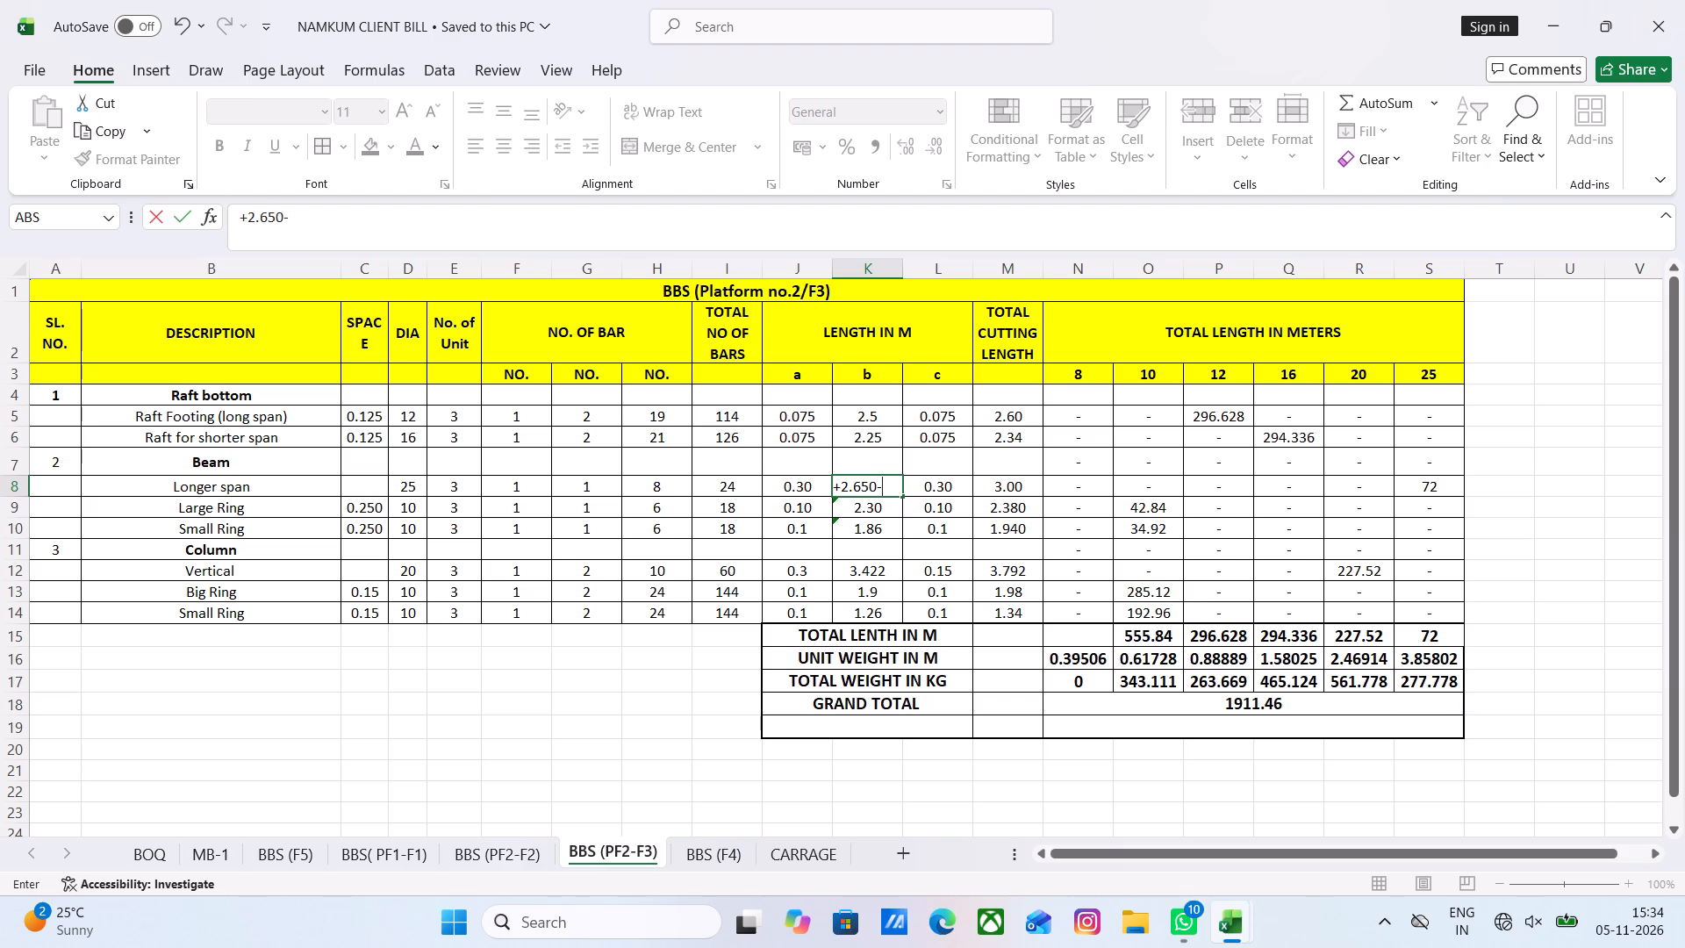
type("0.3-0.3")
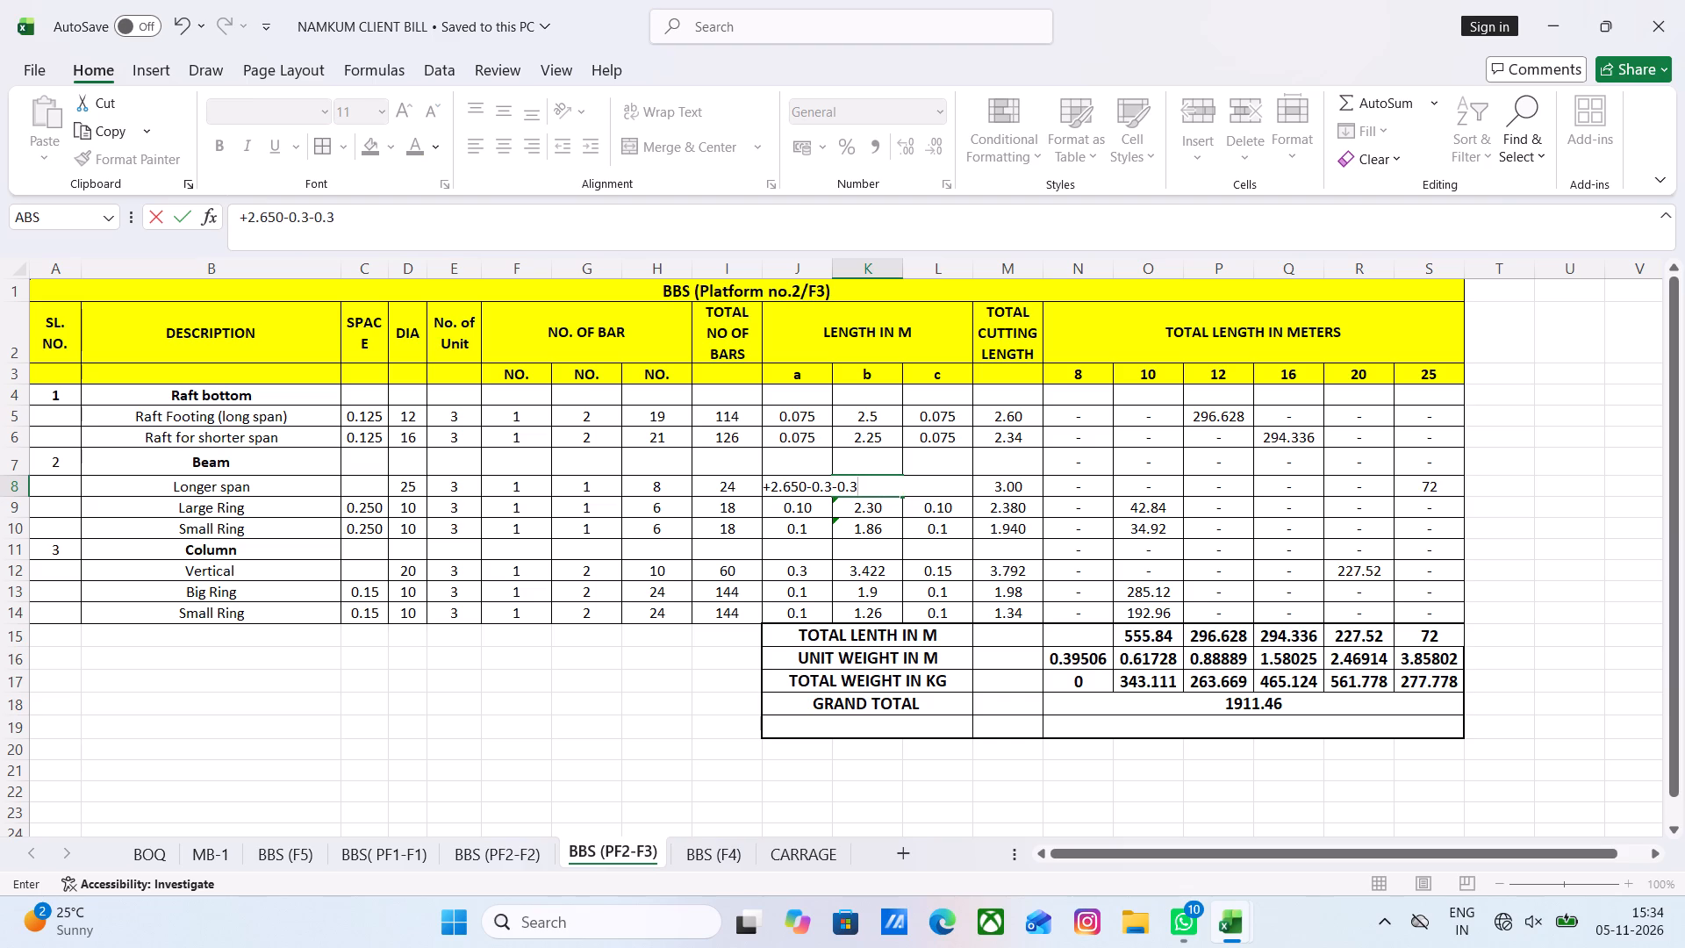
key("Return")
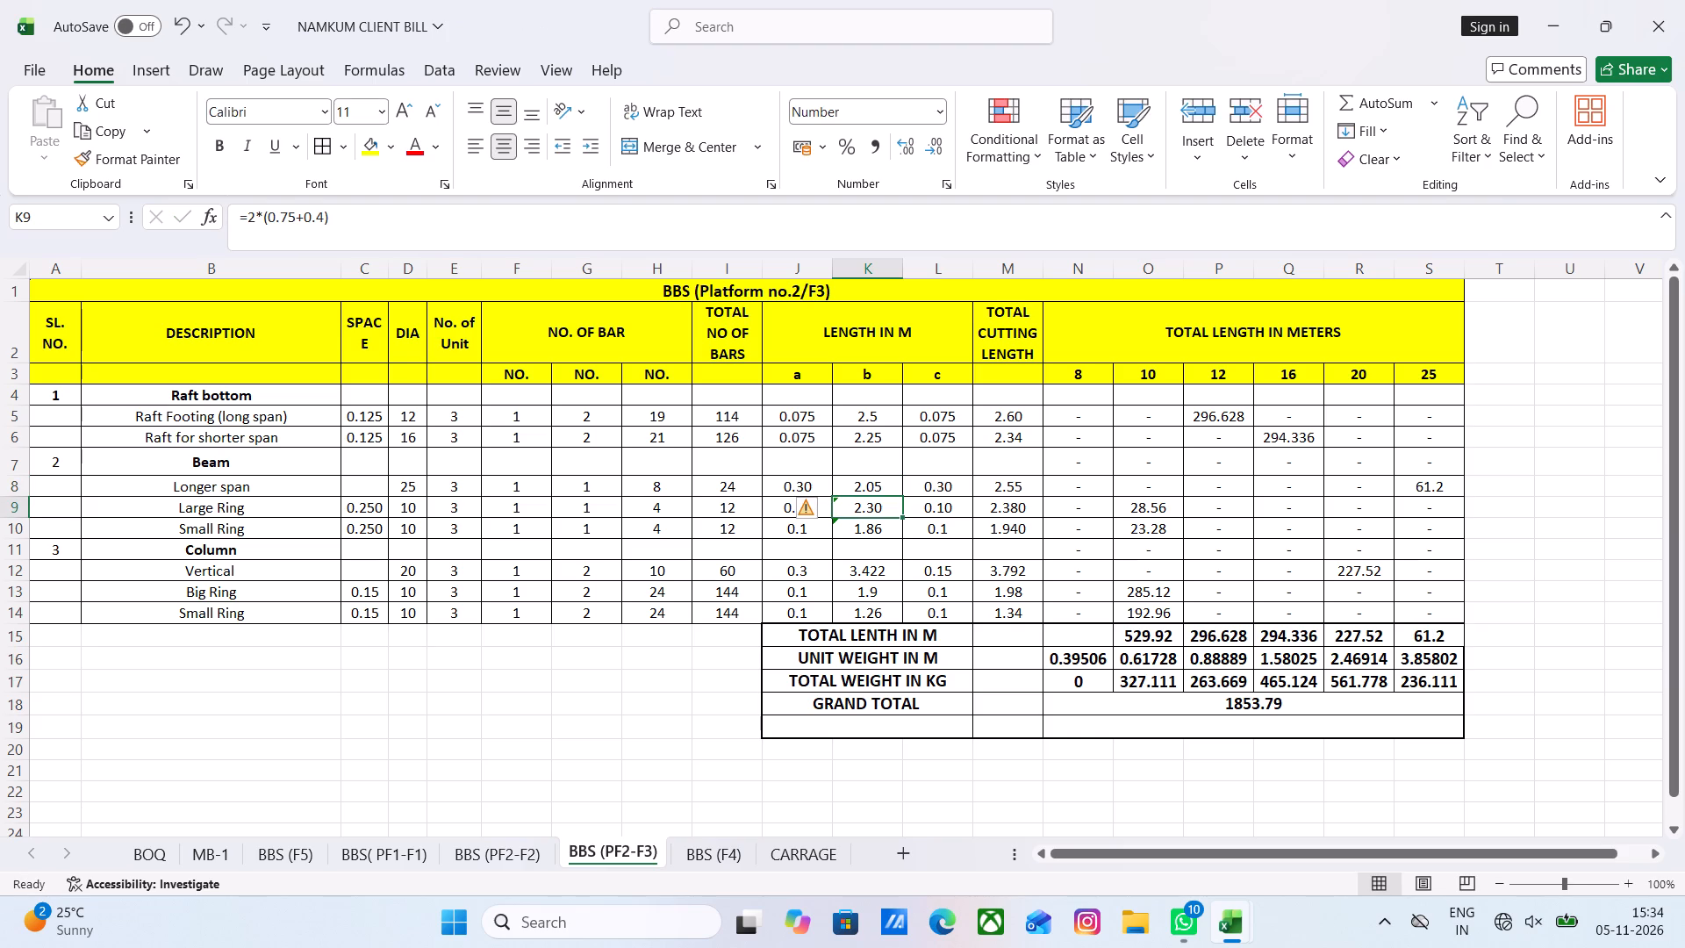
Set the beam Longer span's length b to the formula 2.650-0.075-0.075.
left_click(882, 486)
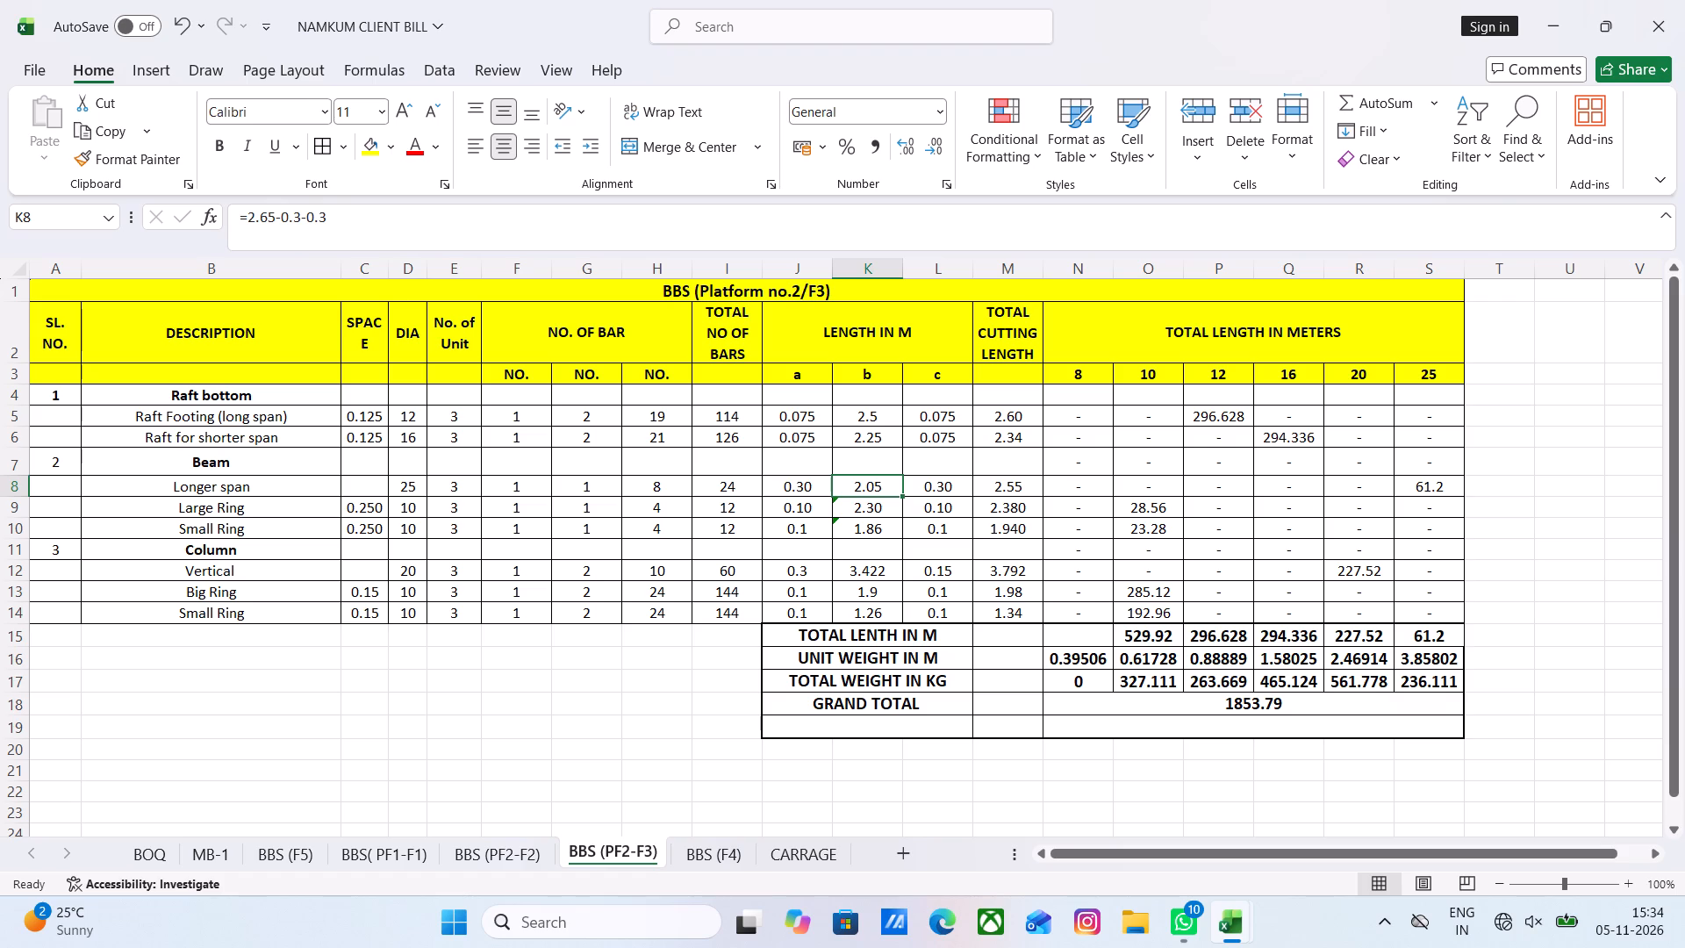
left_click(870, 491)
key("BackSpace")
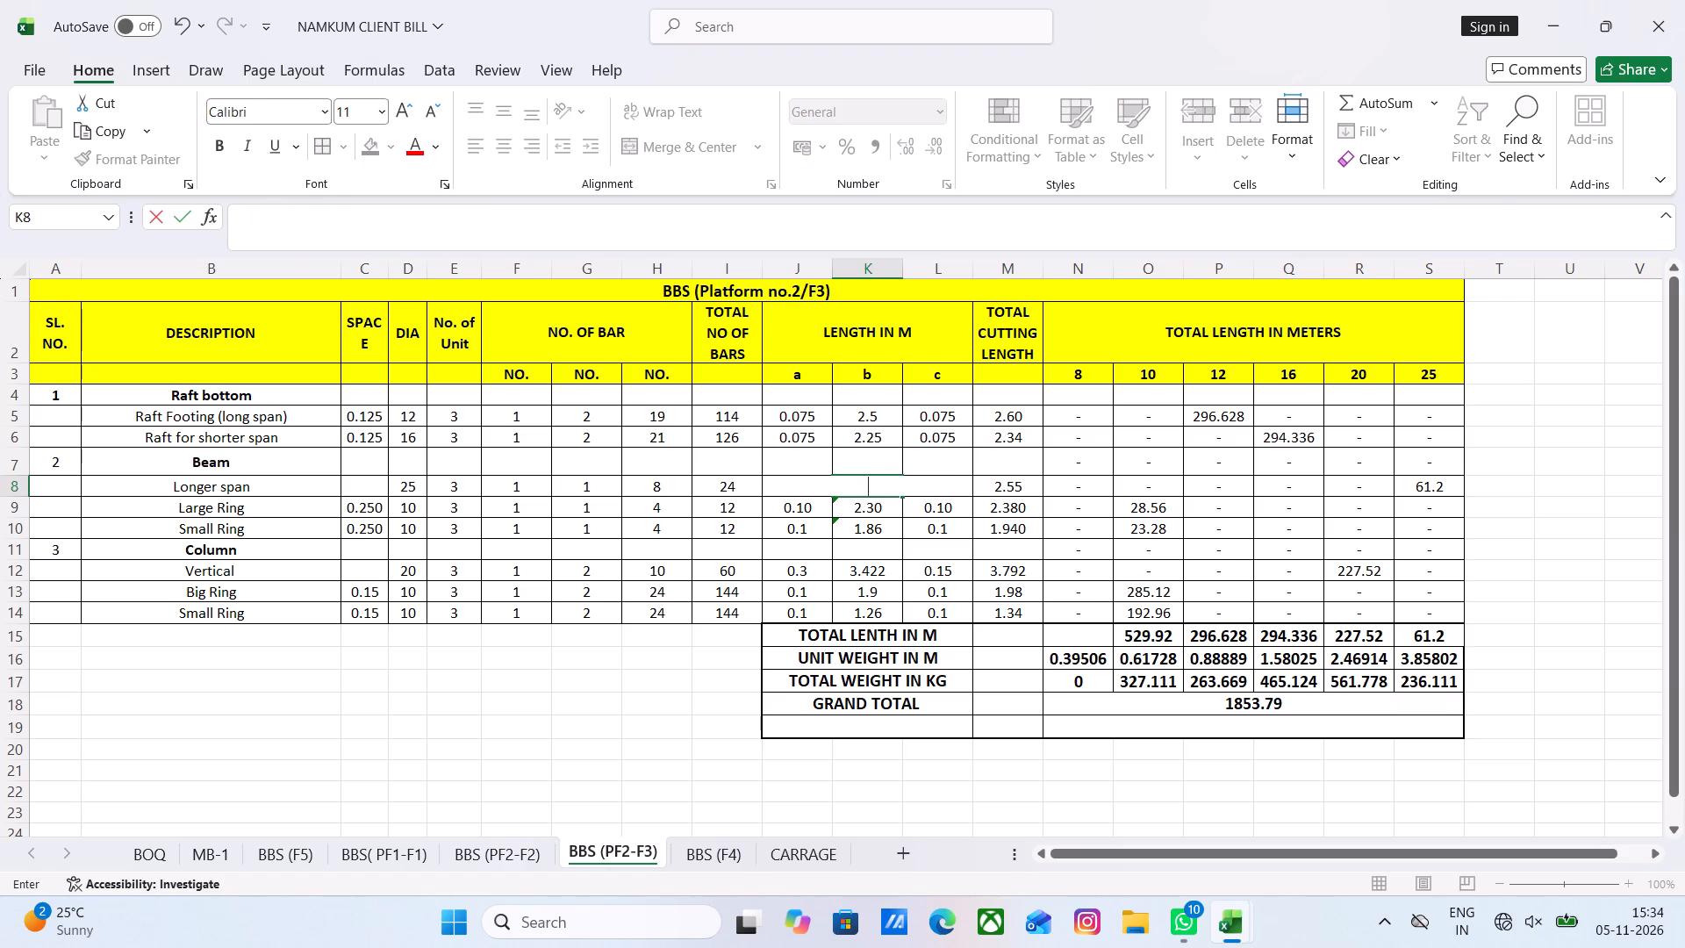
type("2.650-0.075")
type("-00")
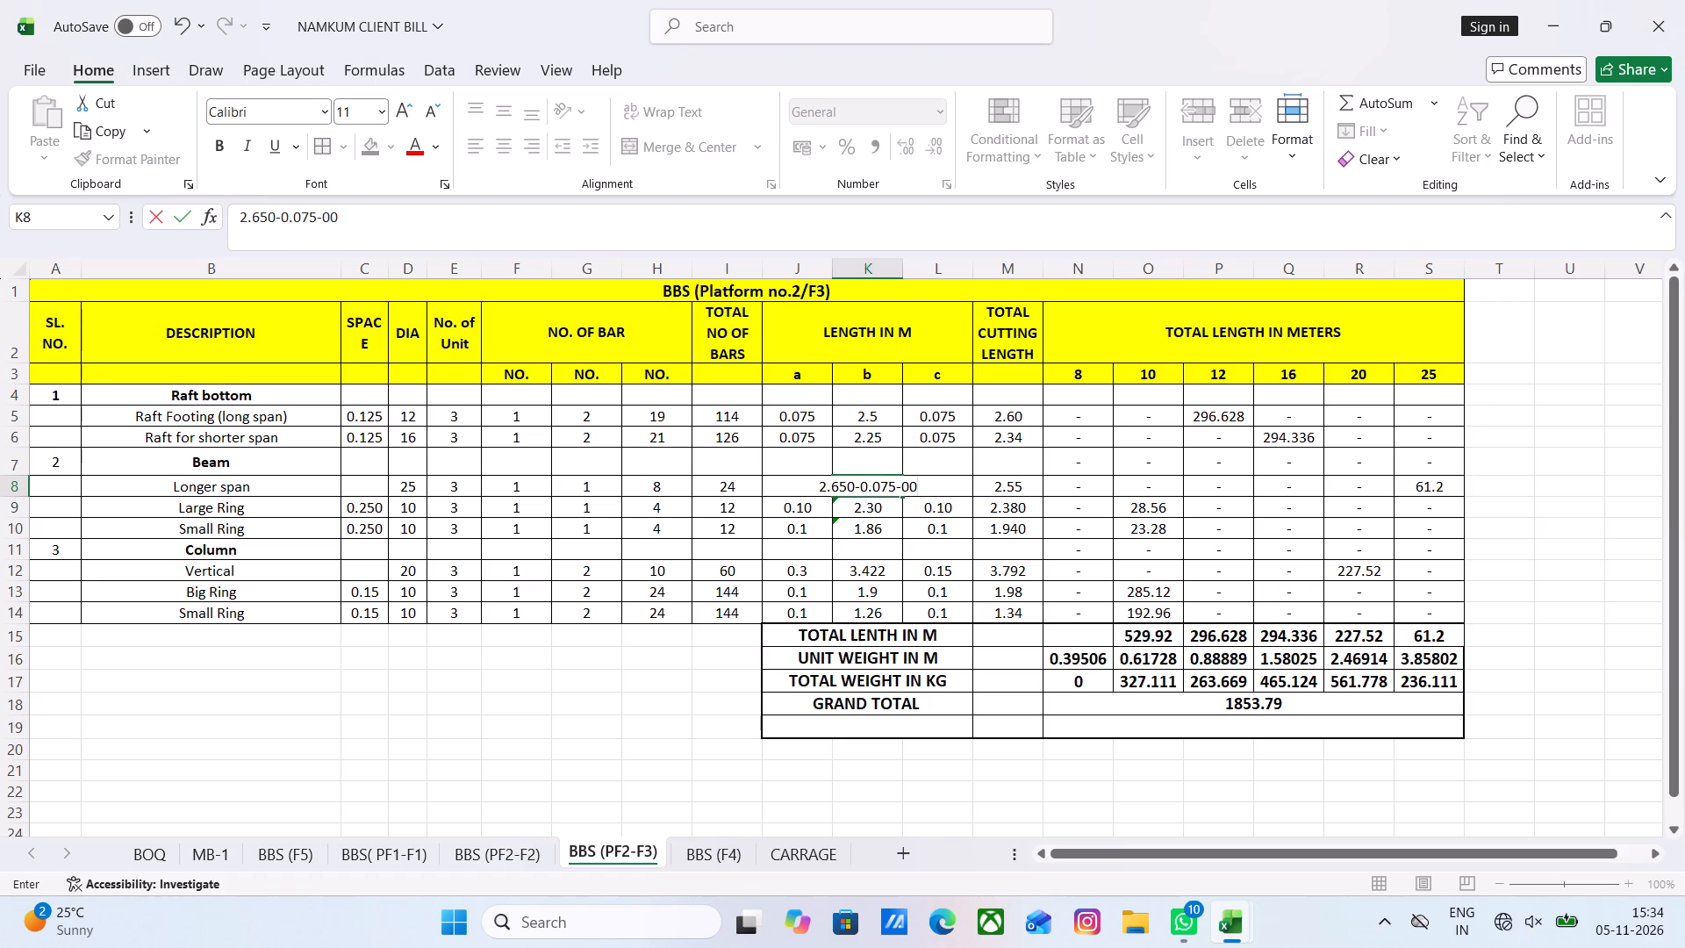
key("BackSpace")
type(".075")
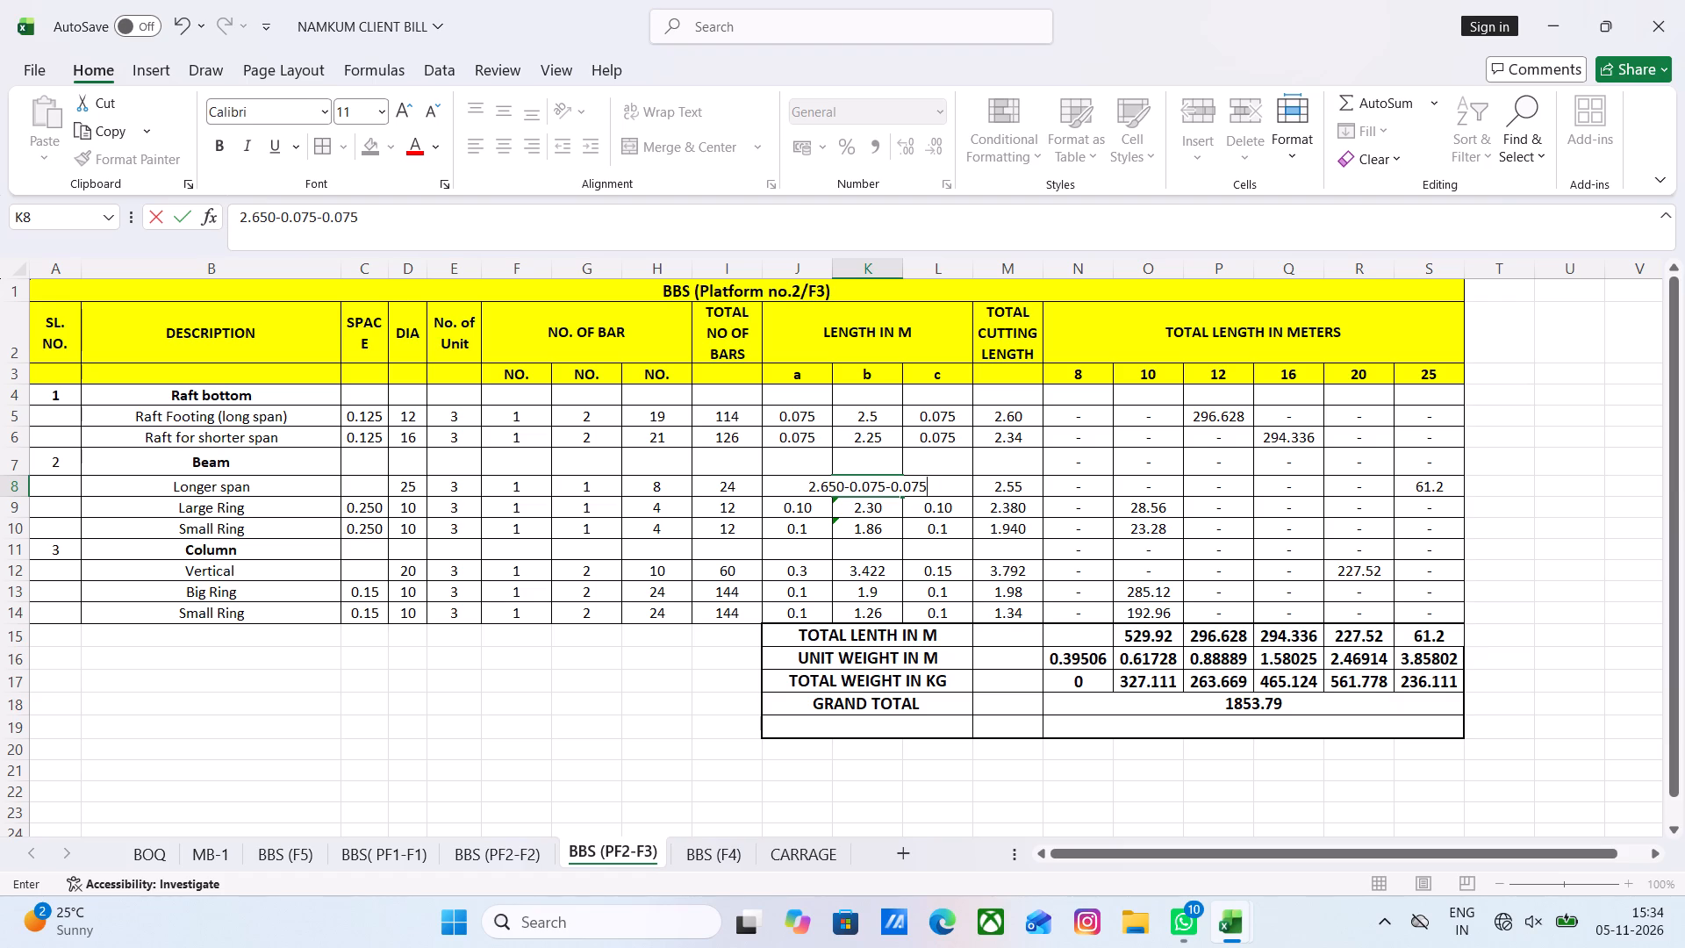
left_click(236, 216)
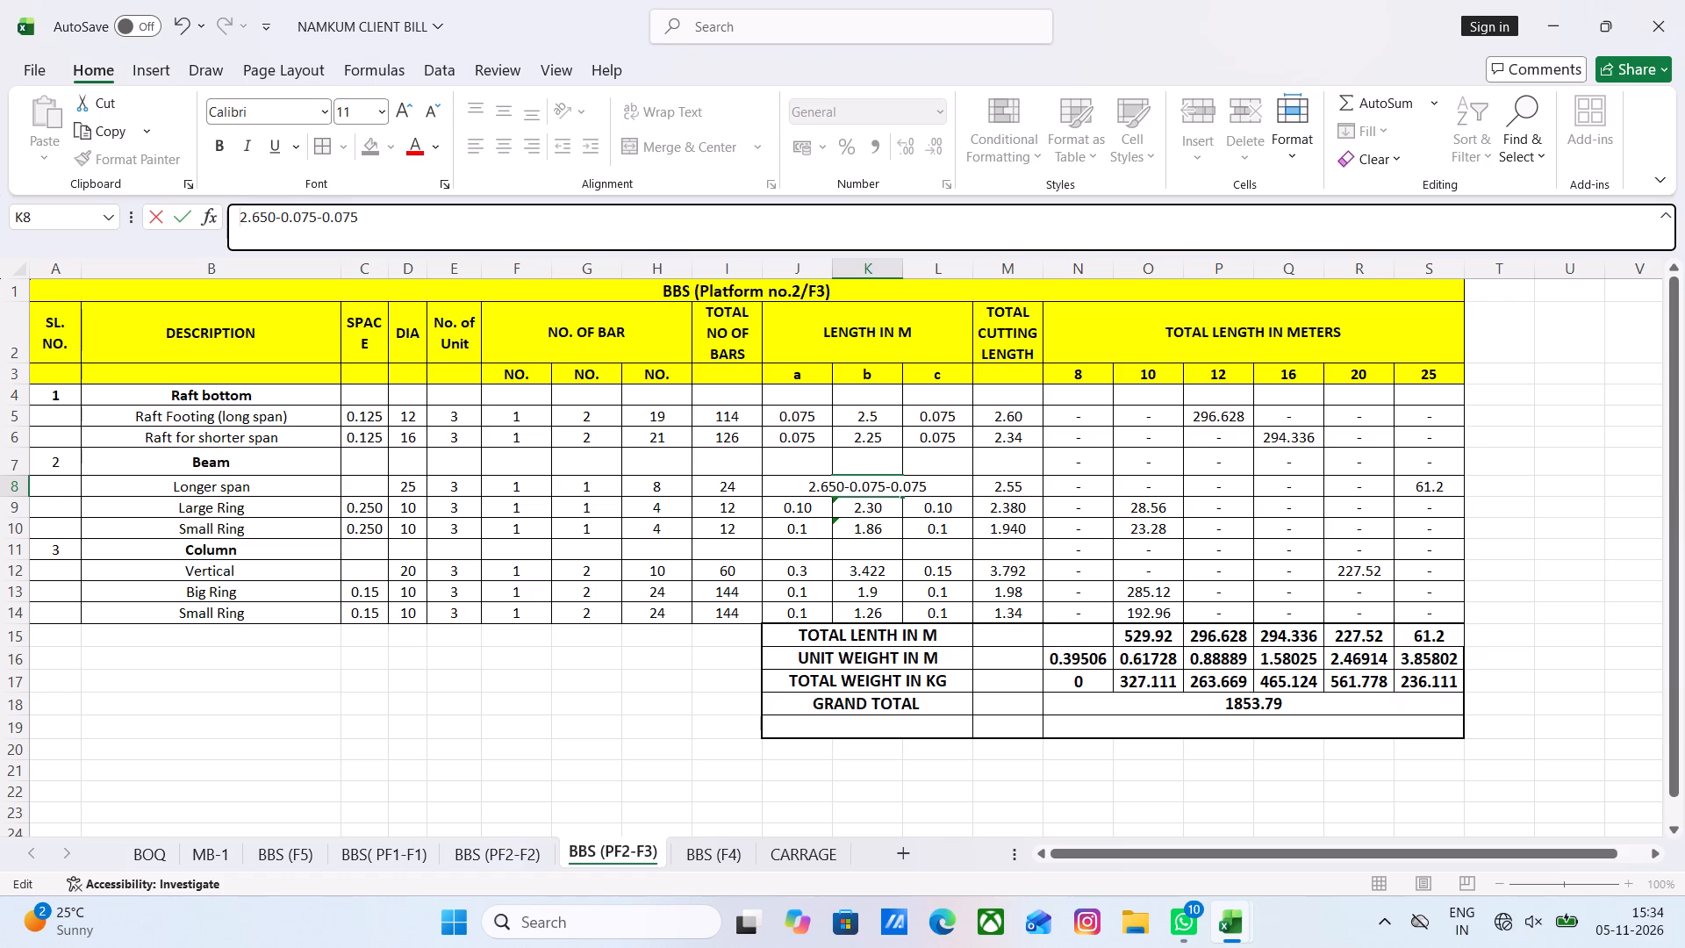
key("plus")
key("Return")
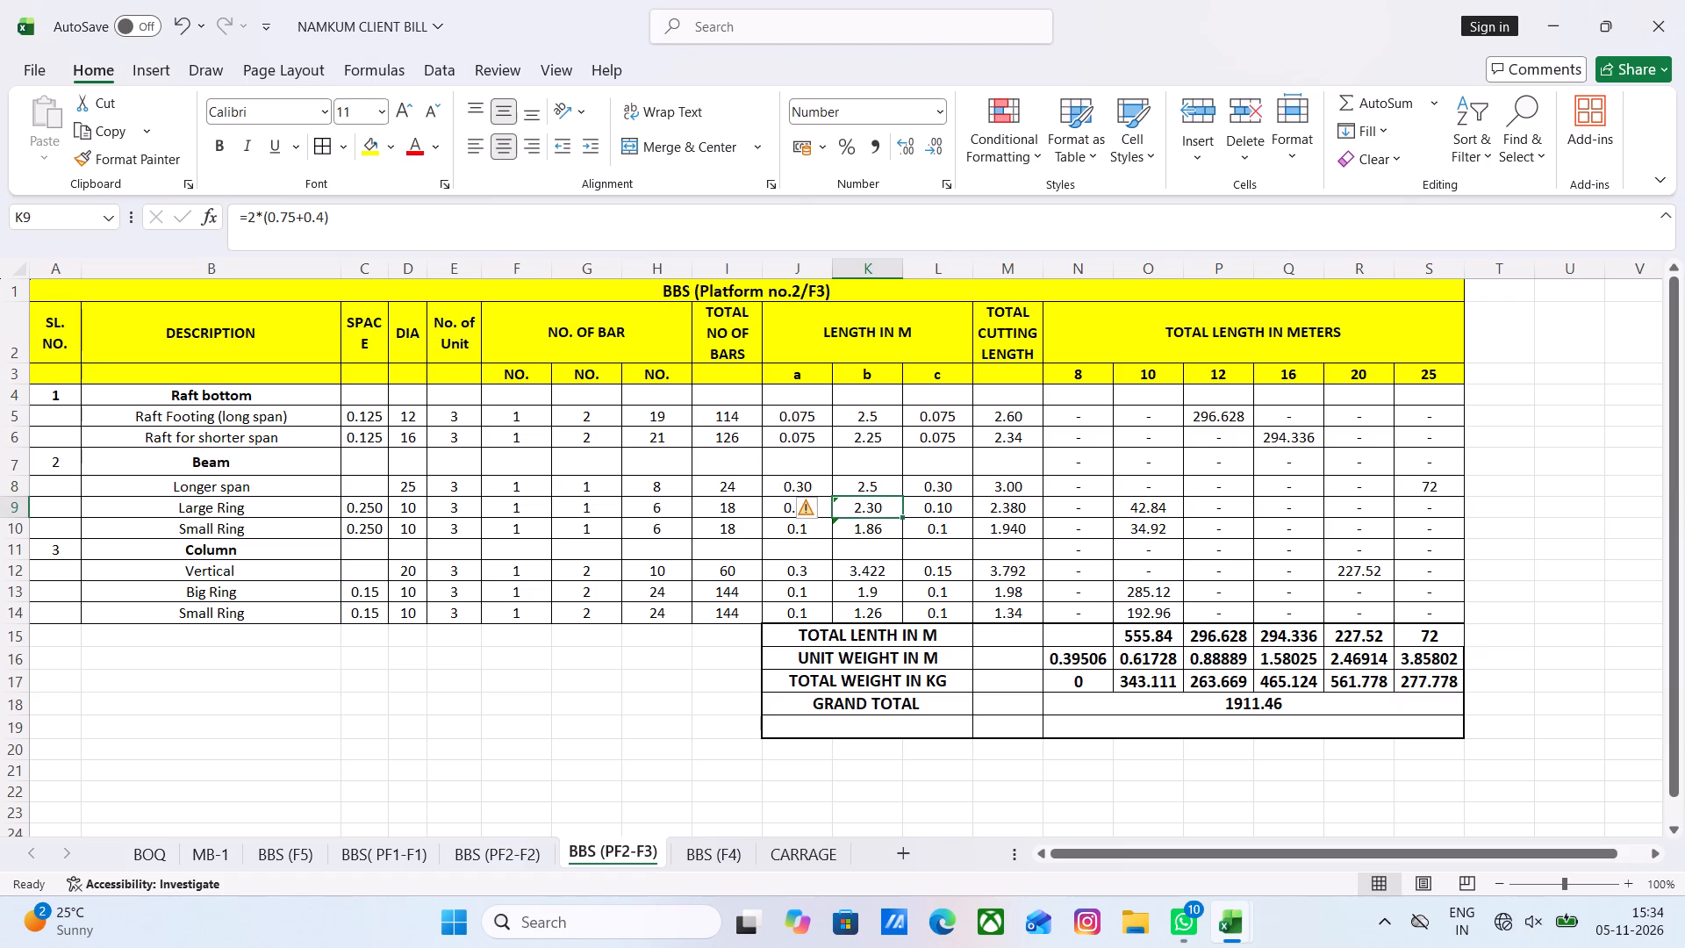
Compare the beam Longer span's length b formula with the BBS (F5) sheet's, and check the F3 Large Ring's length b formula.
left_click(890, 485)
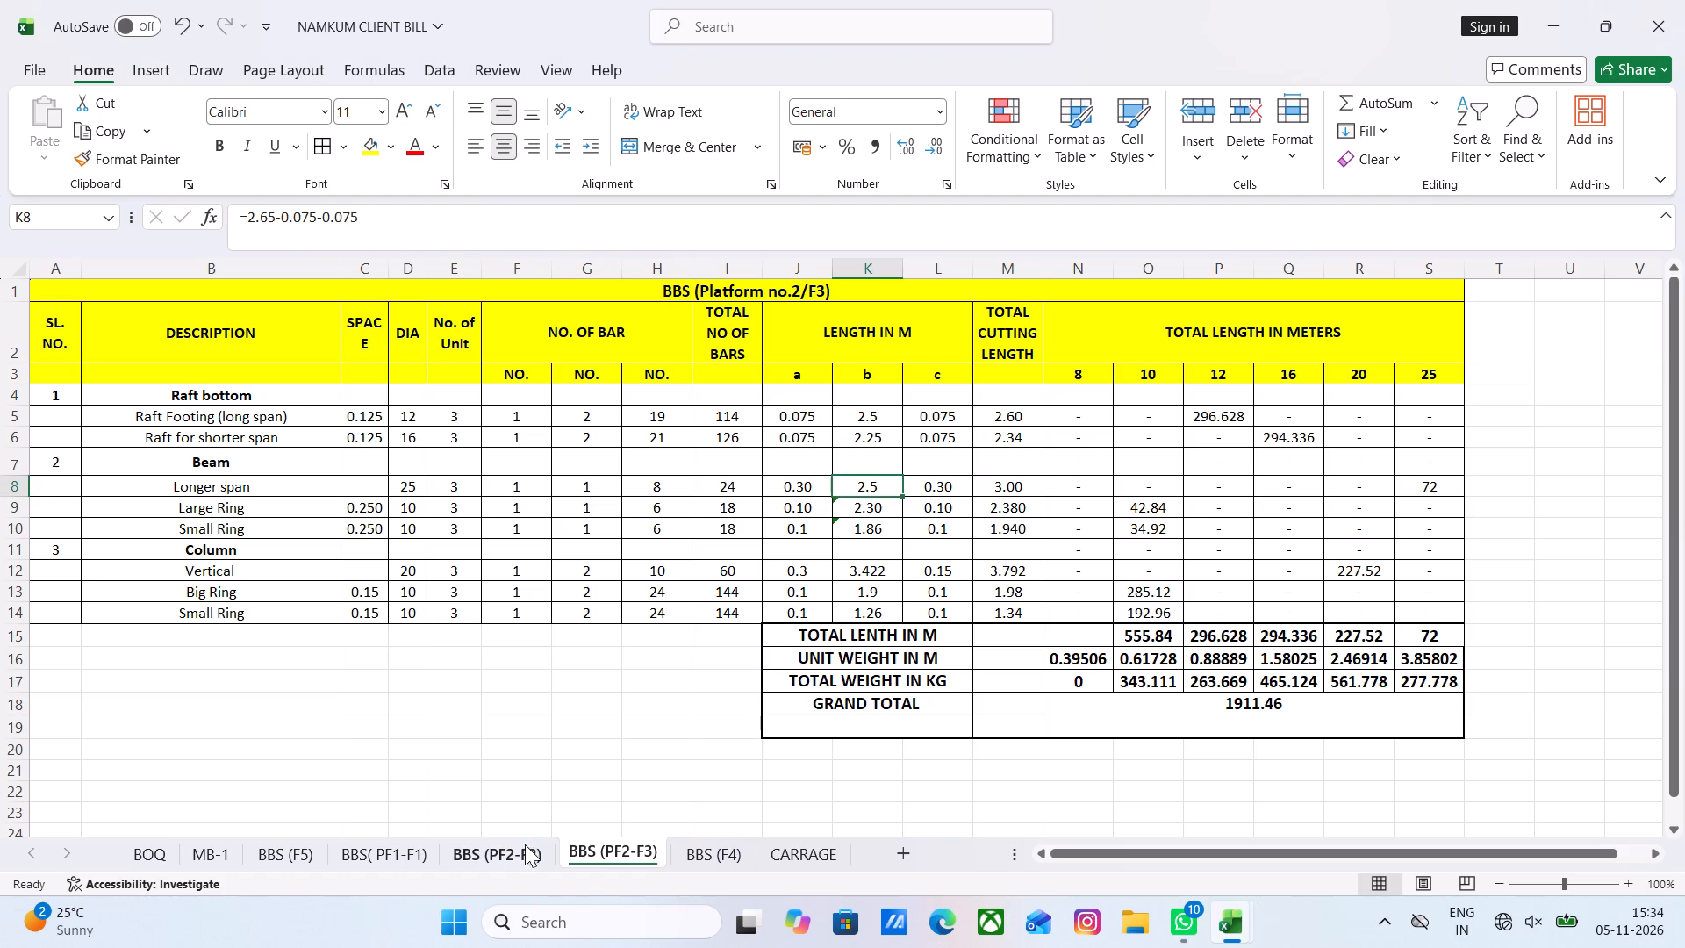
left_click(285, 851)
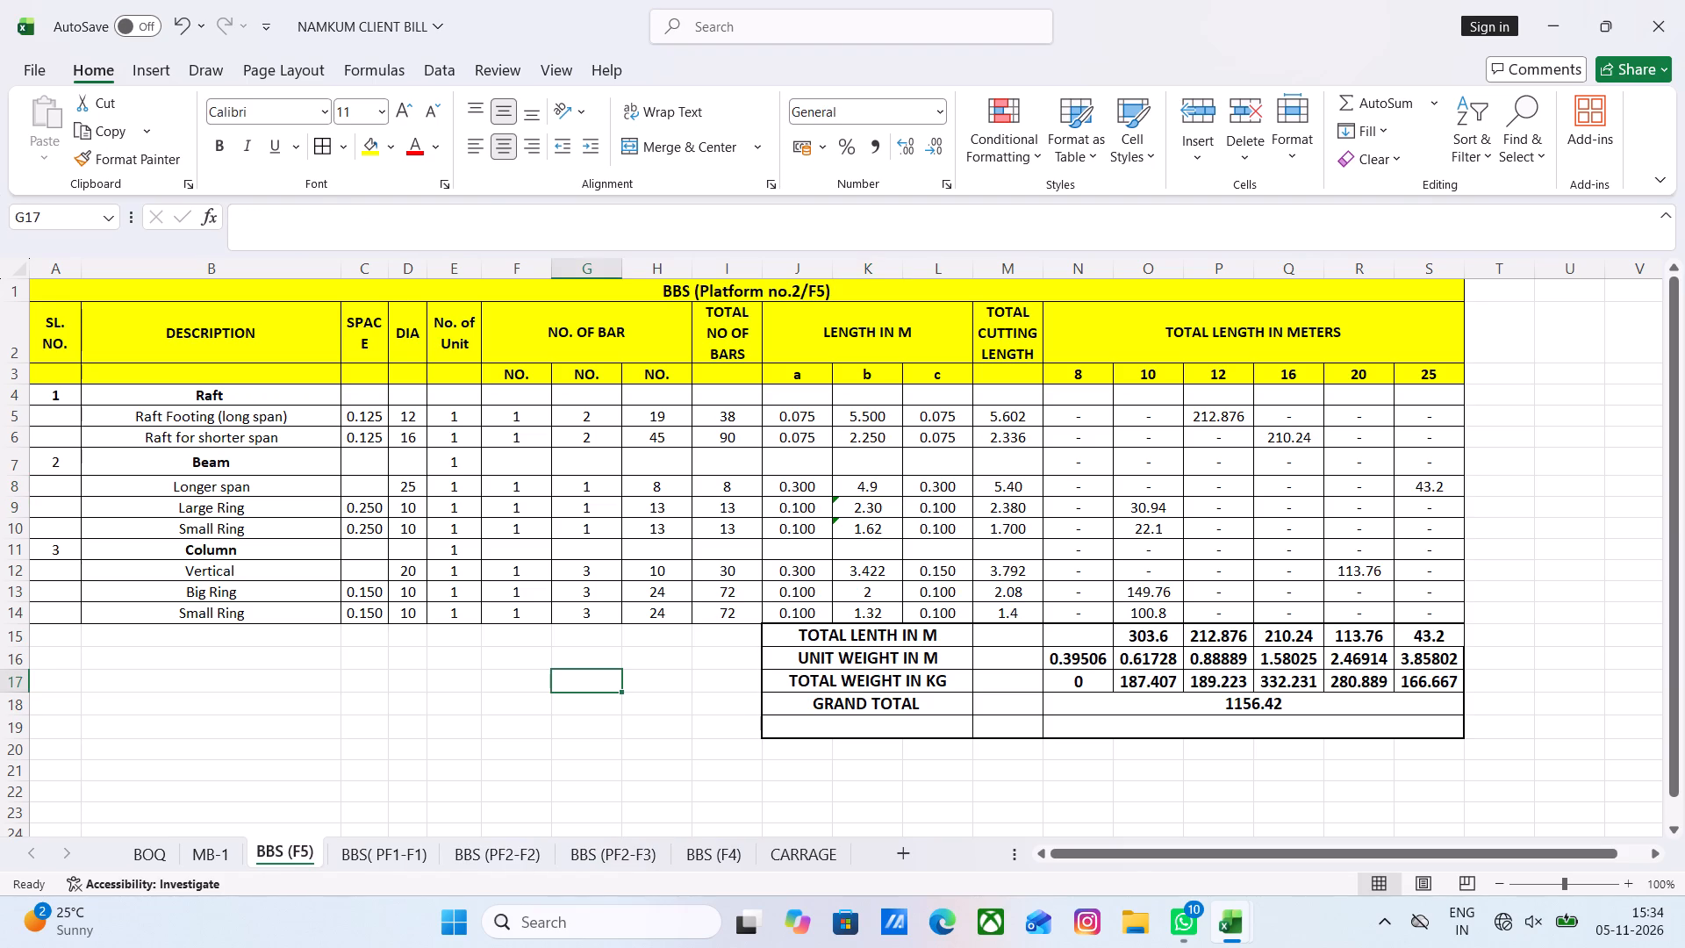
left_click(856, 486)
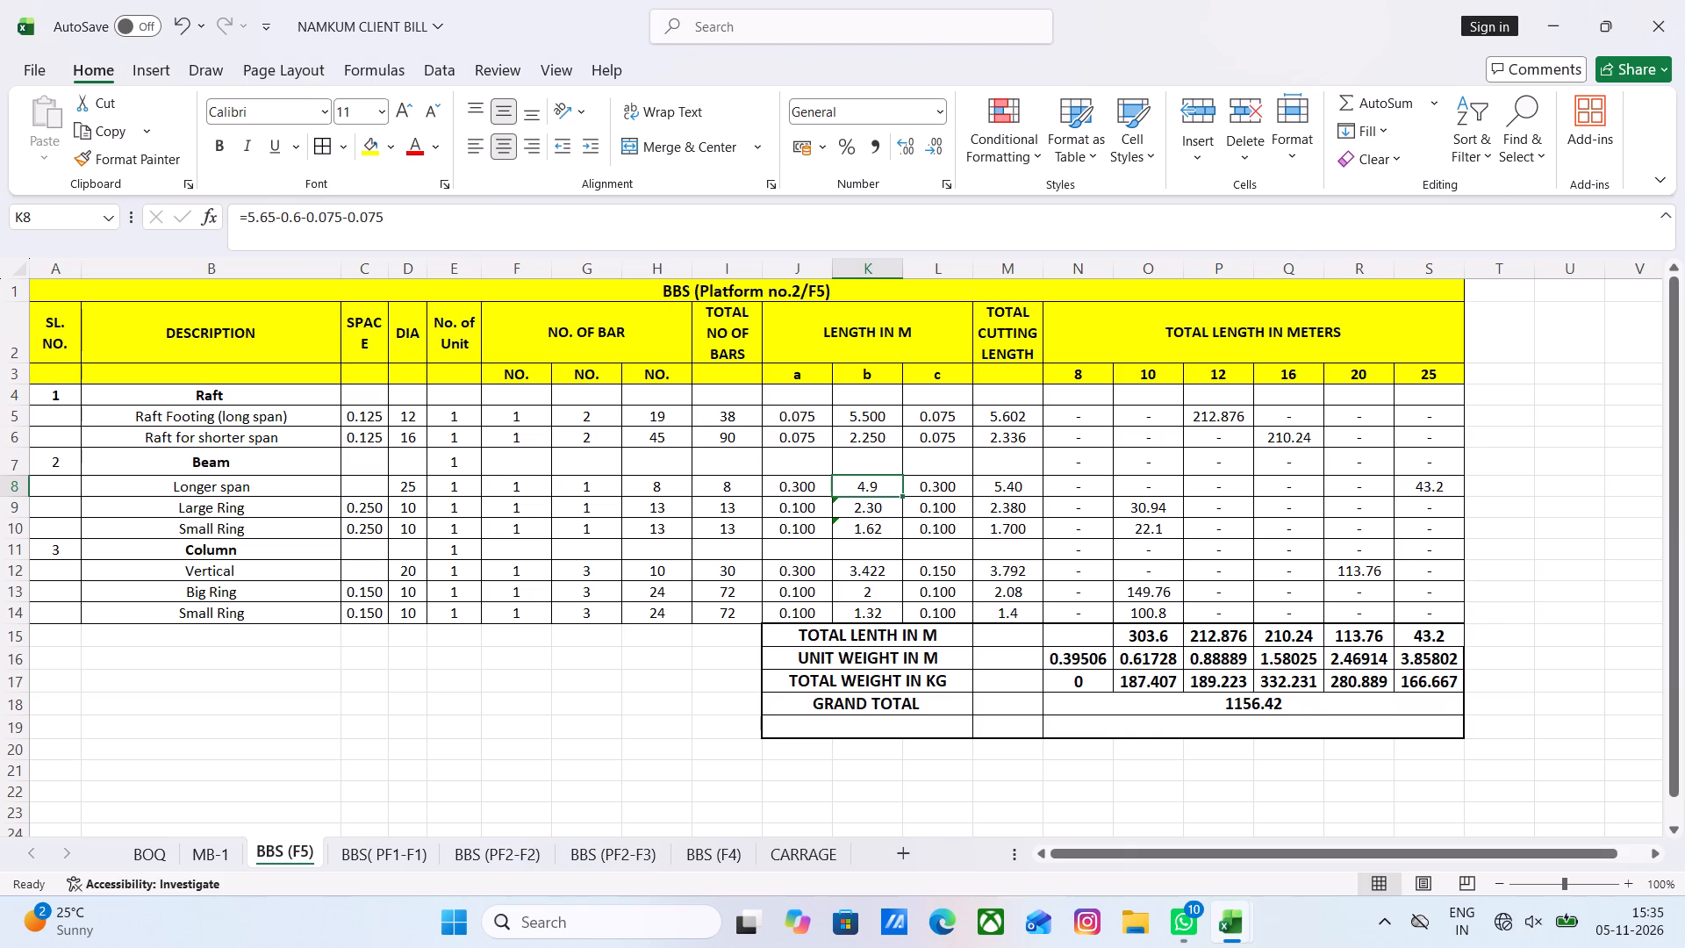
left_click(642, 853)
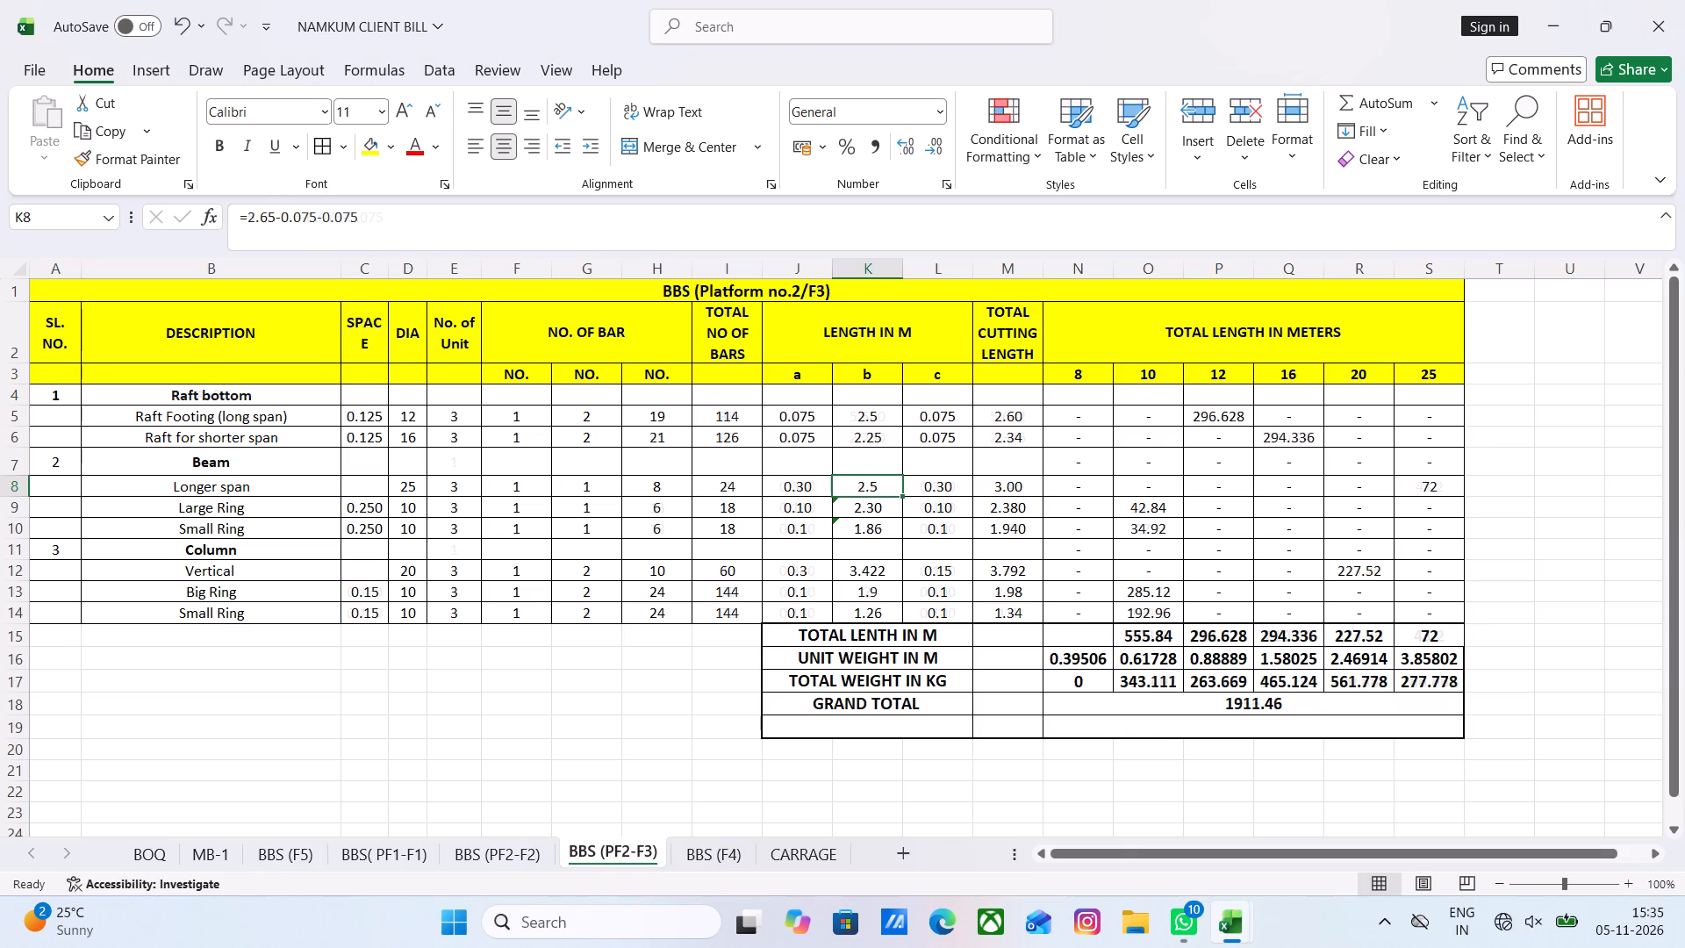
left_click(872, 512)
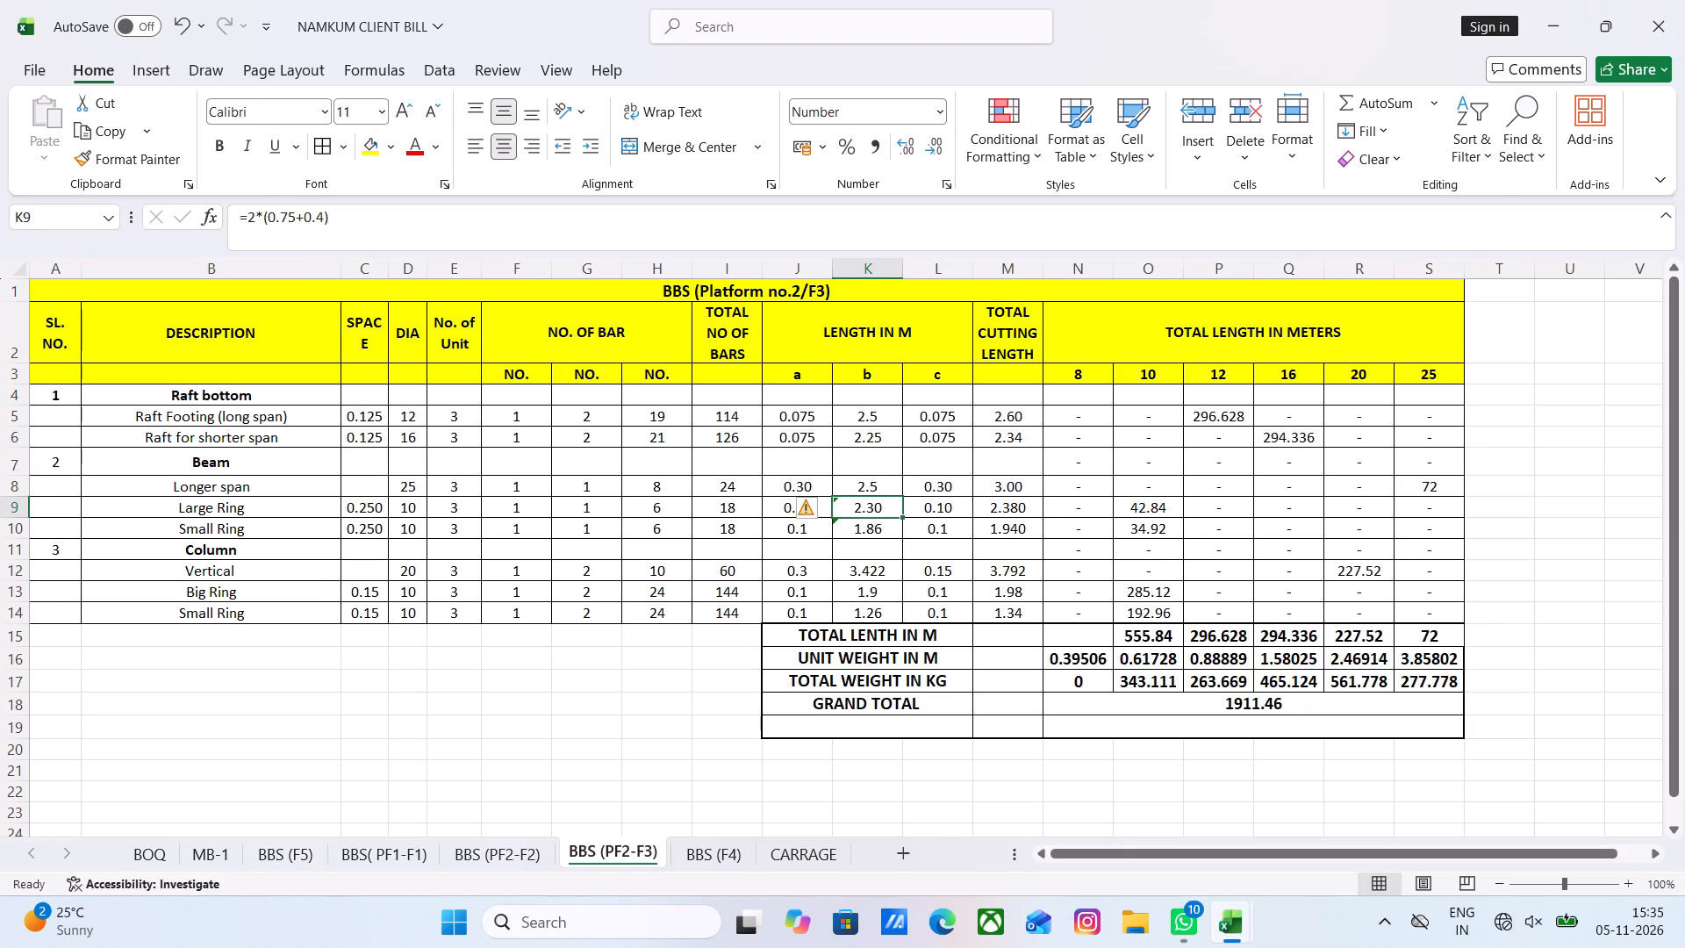
left_click(599, 679)
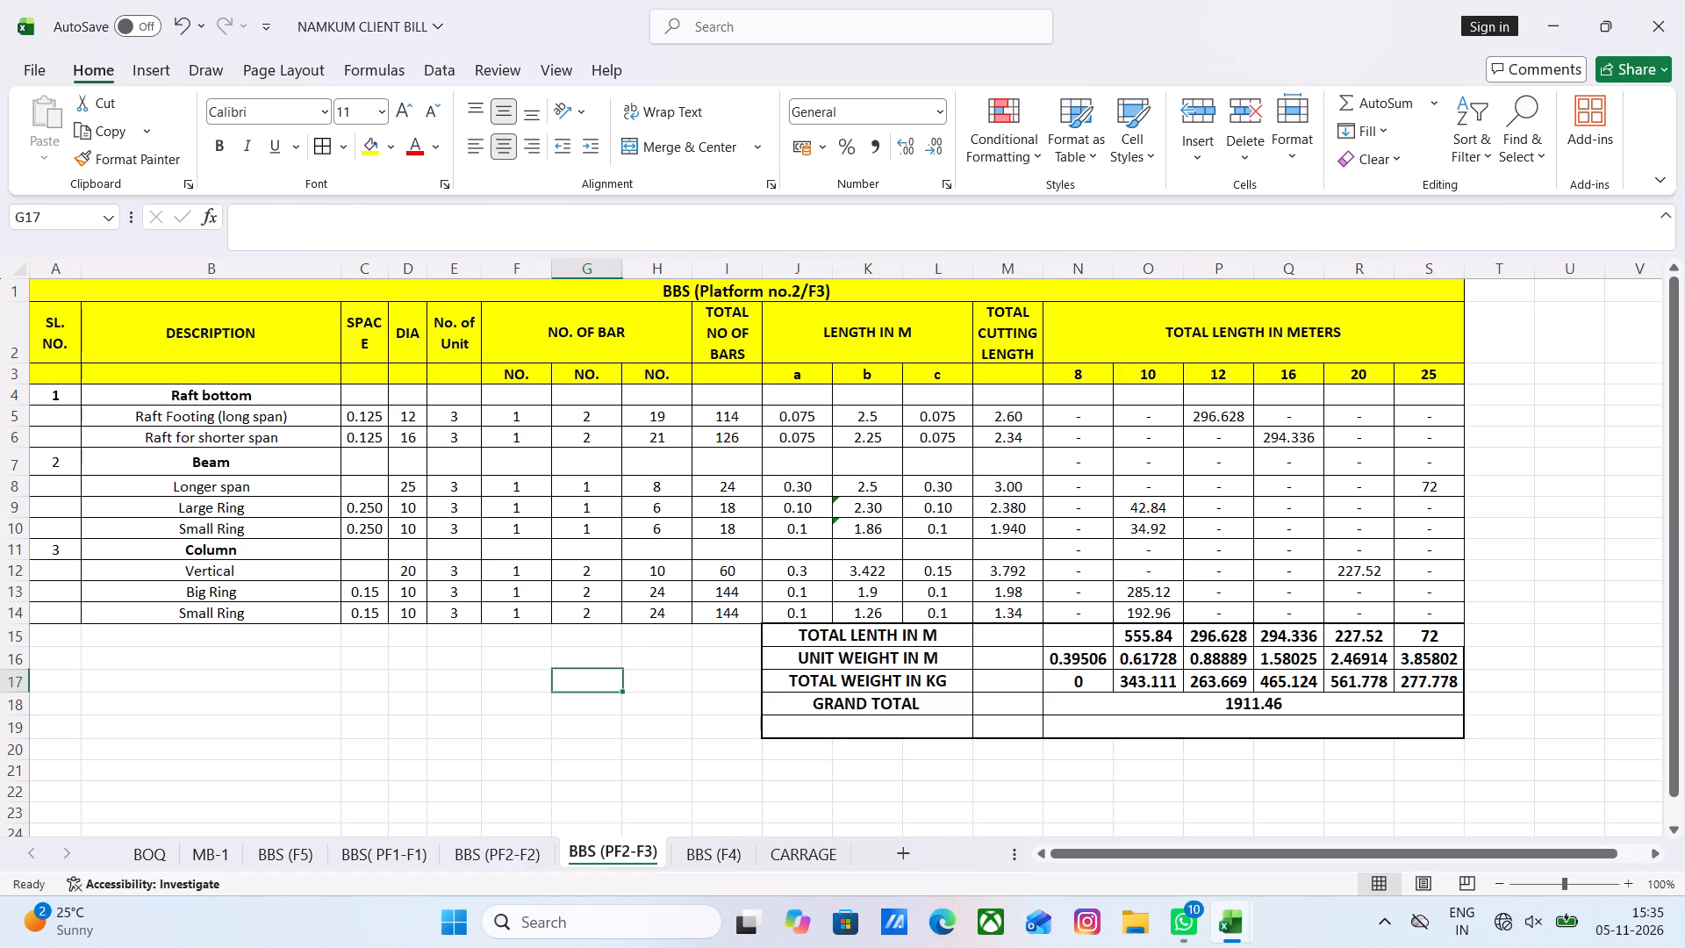
Show the beam Small Ring's length a with two decimal places.
left_click(806, 528)
left_click(900, 147)
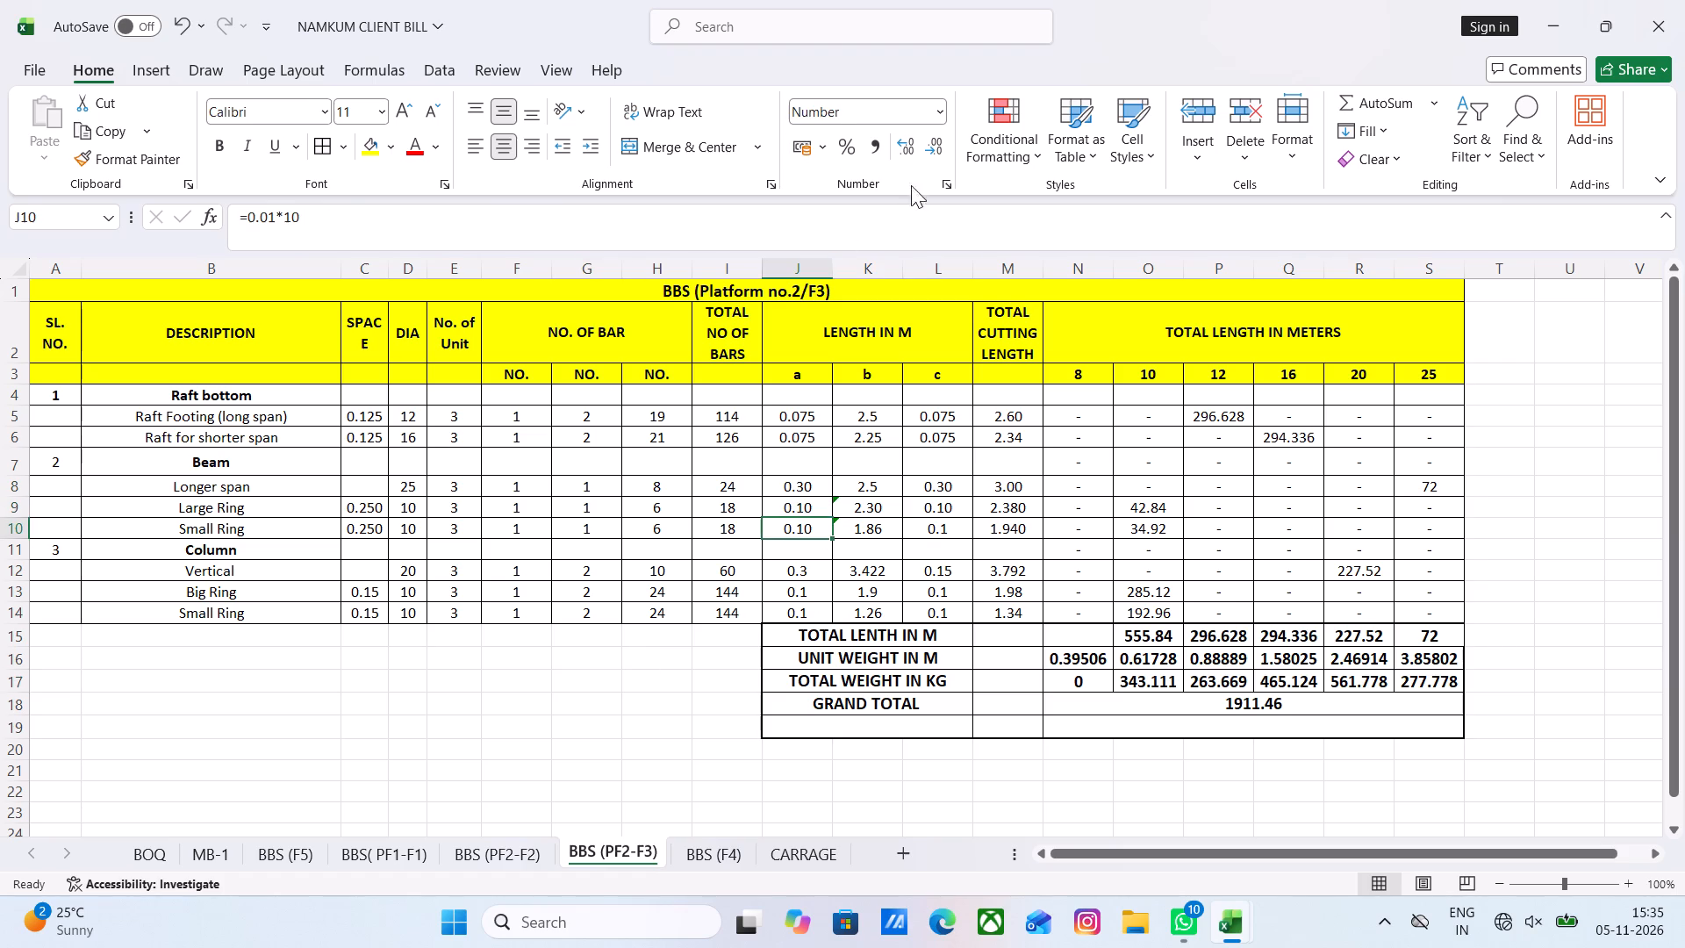
left_click(578, 825)
left_click(937, 535)
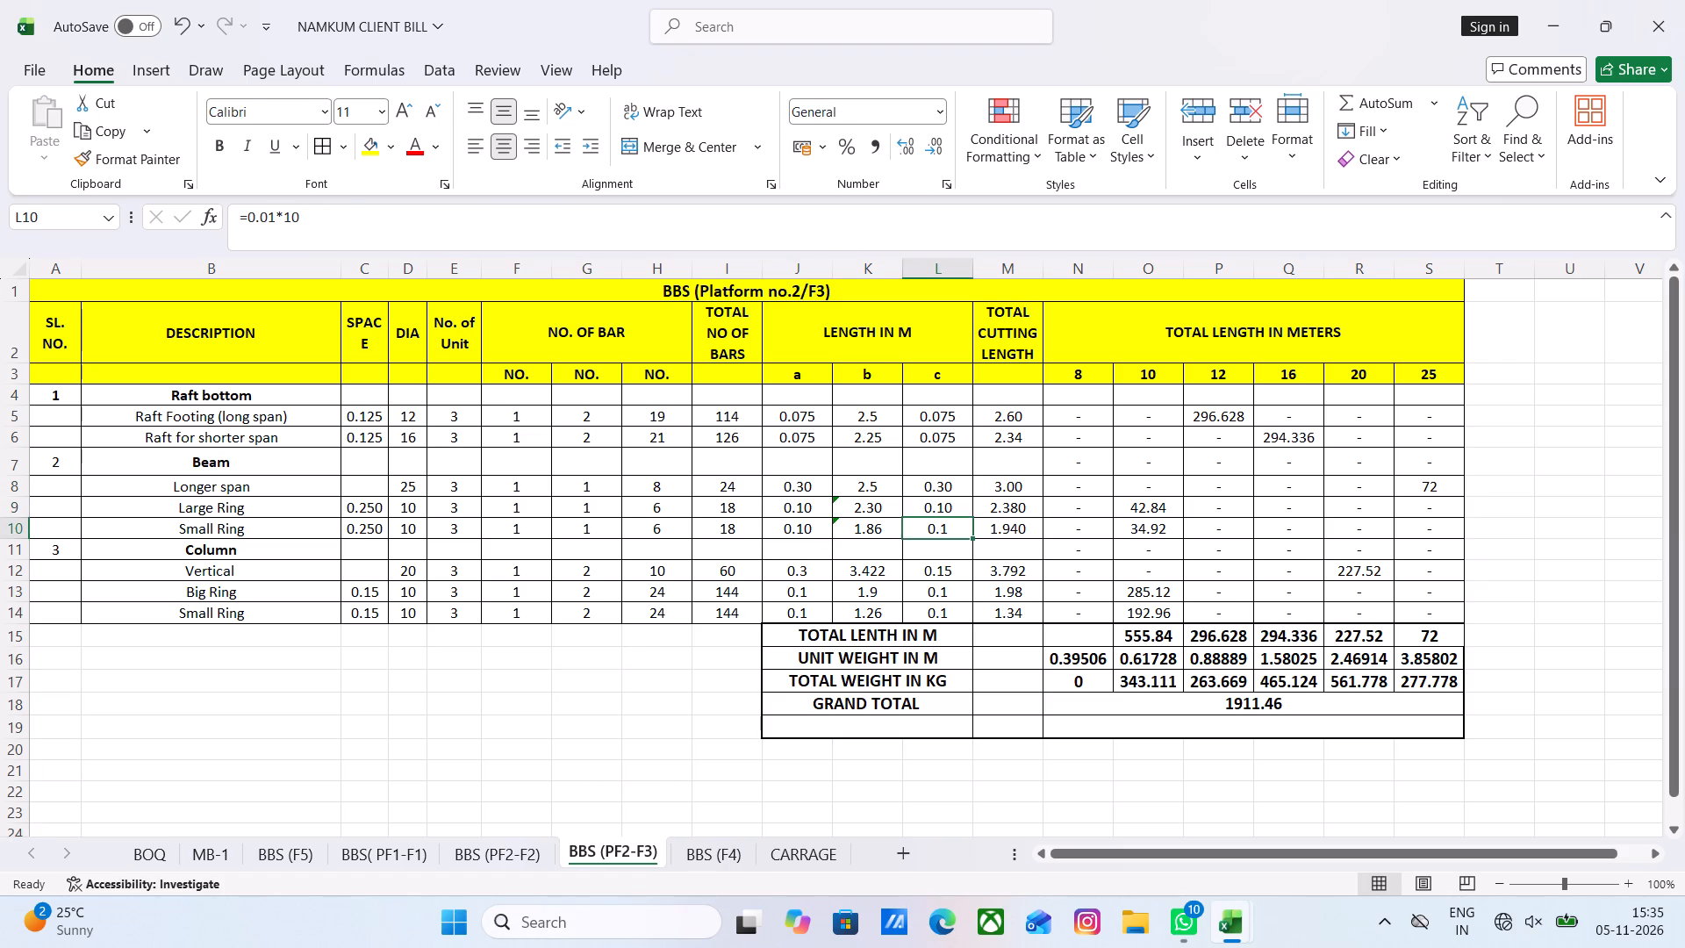
Show lengths a and c of the beam's Longer span and Large Ring with three decimal places.
left_click(807, 492)
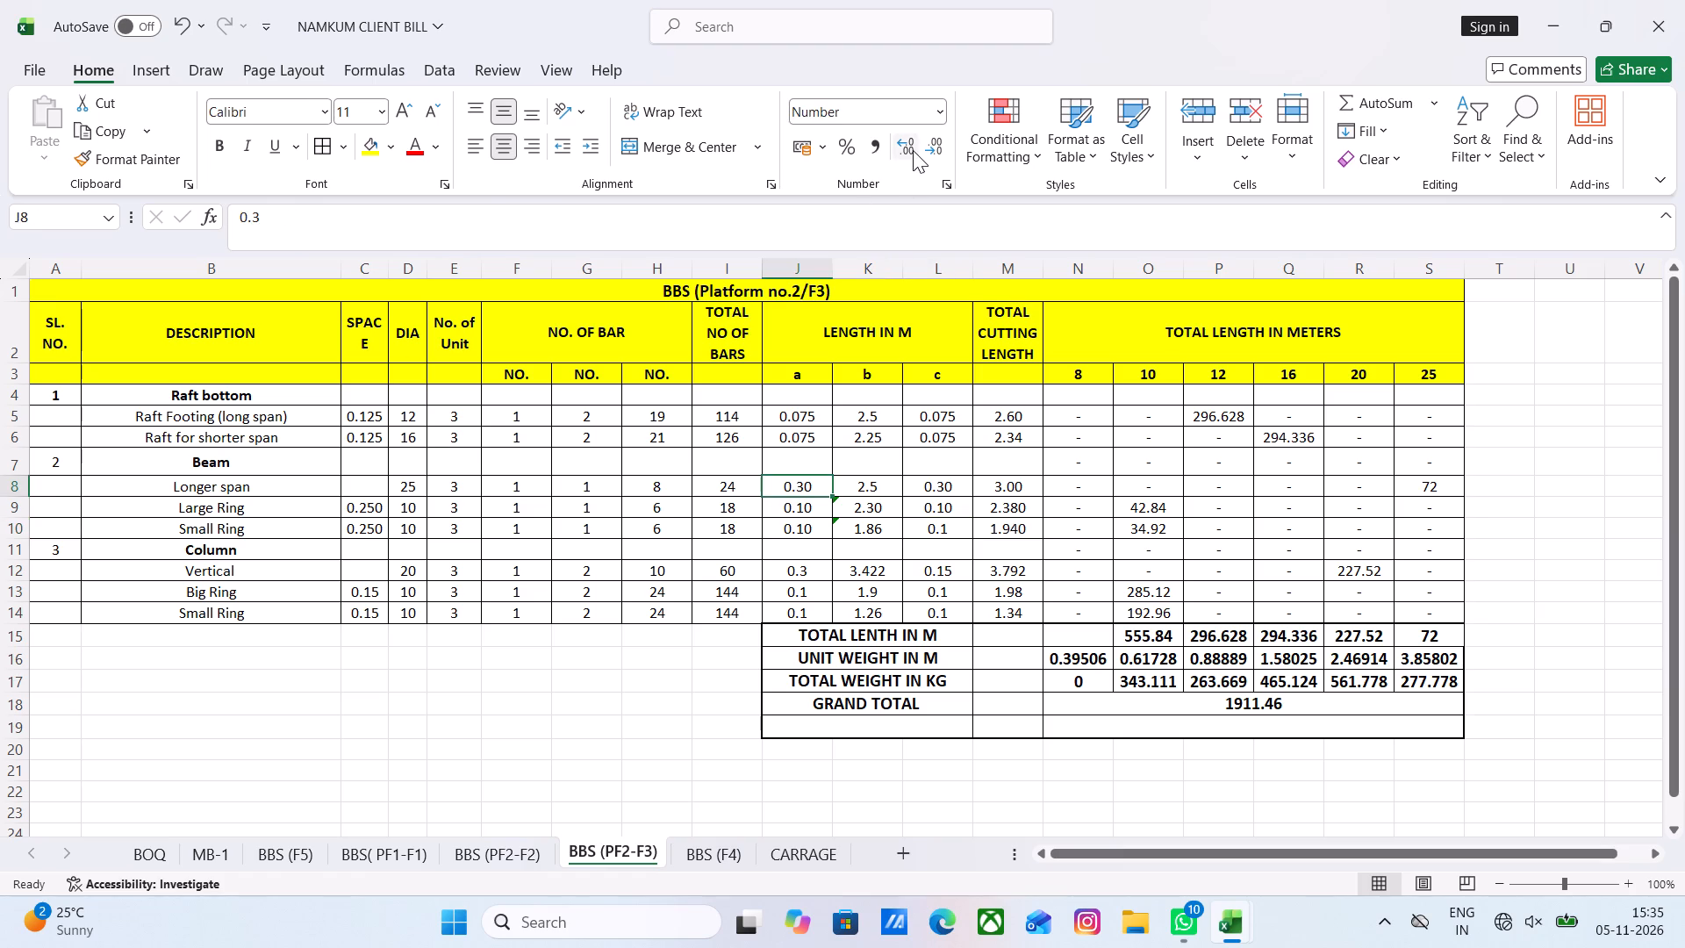
left_click(913, 150)
left_click(944, 492)
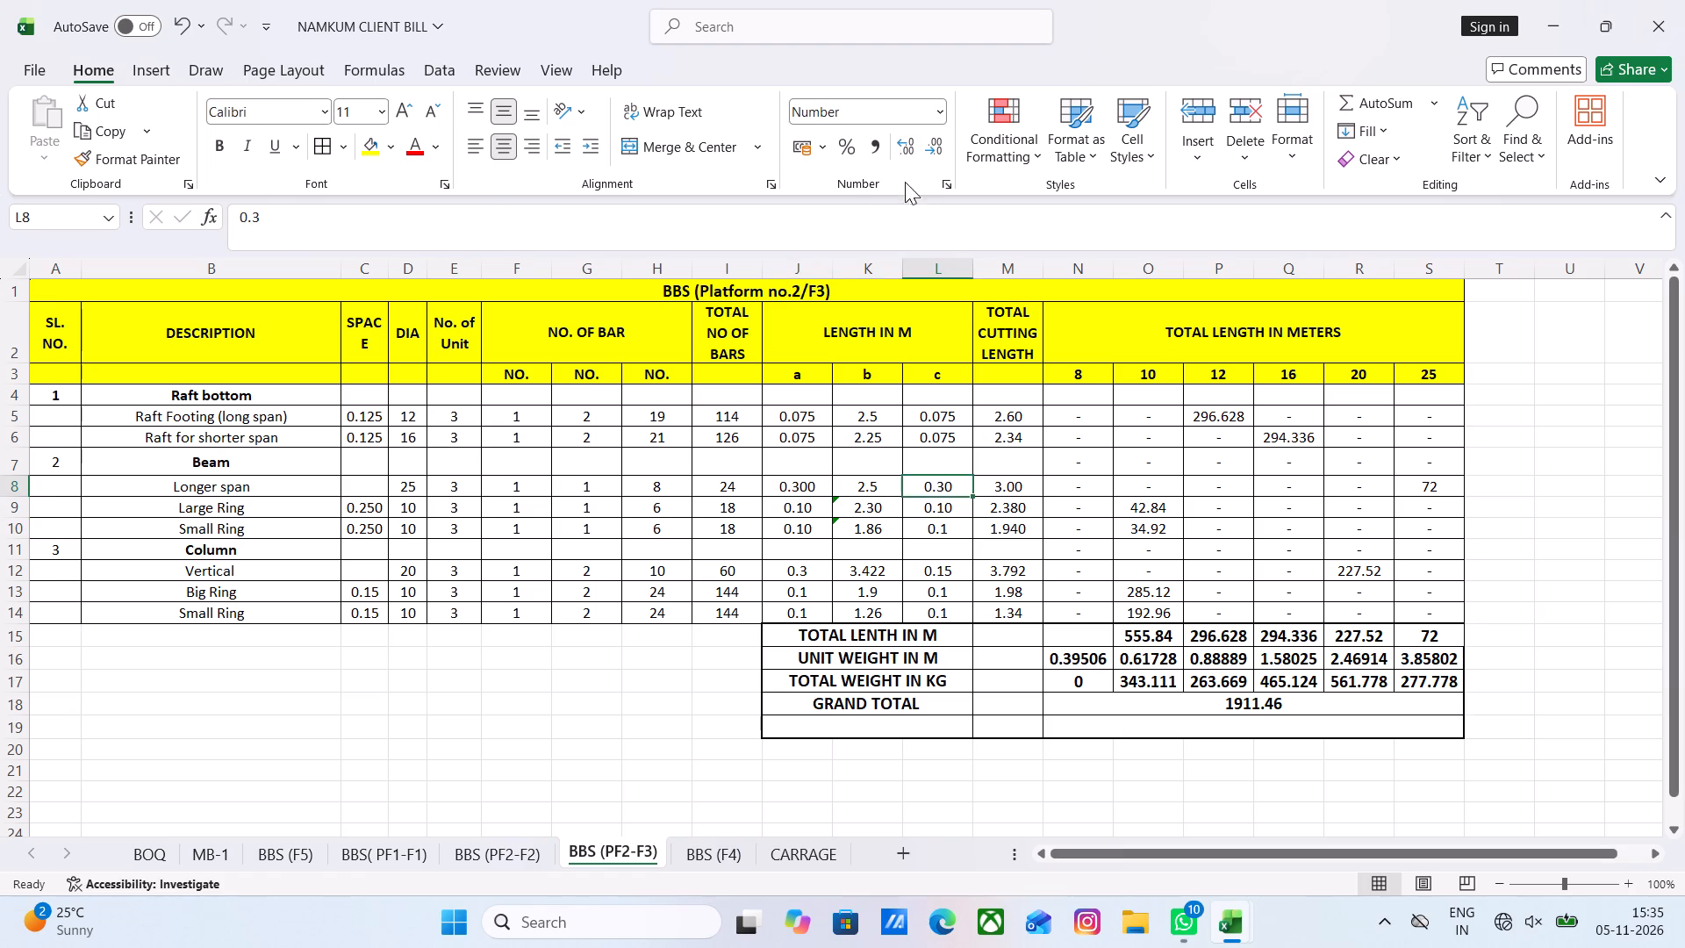
left_click(909, 146)
left_click(799, 515)
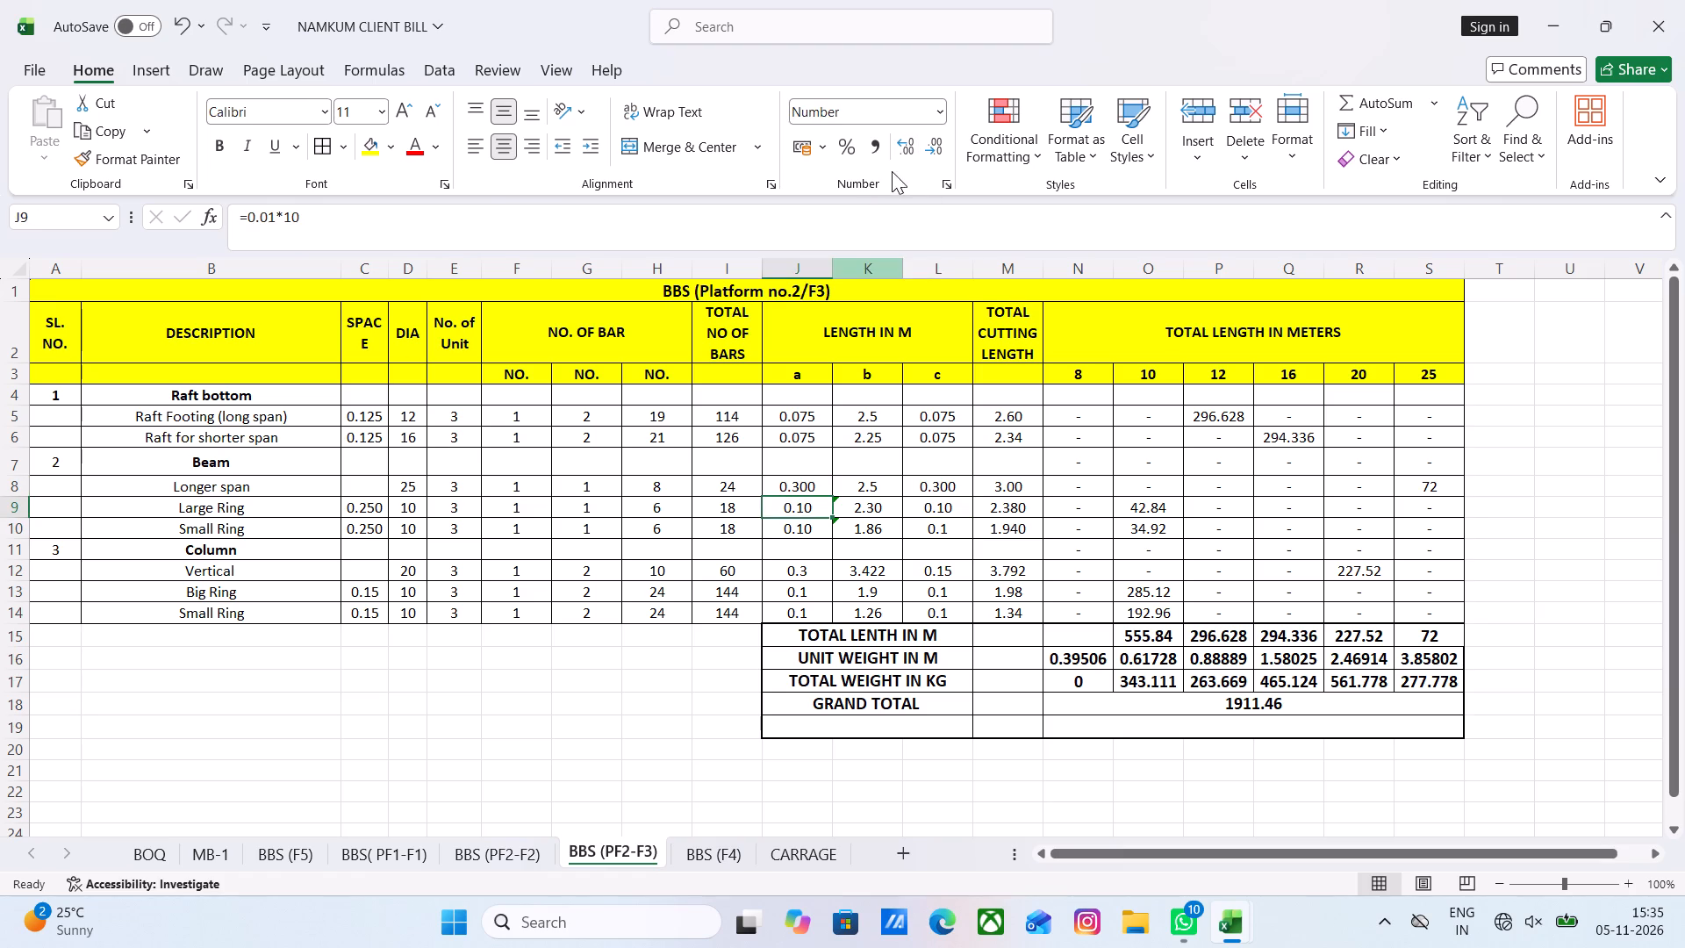
left_click(904, 143)
left_click(941, 518)
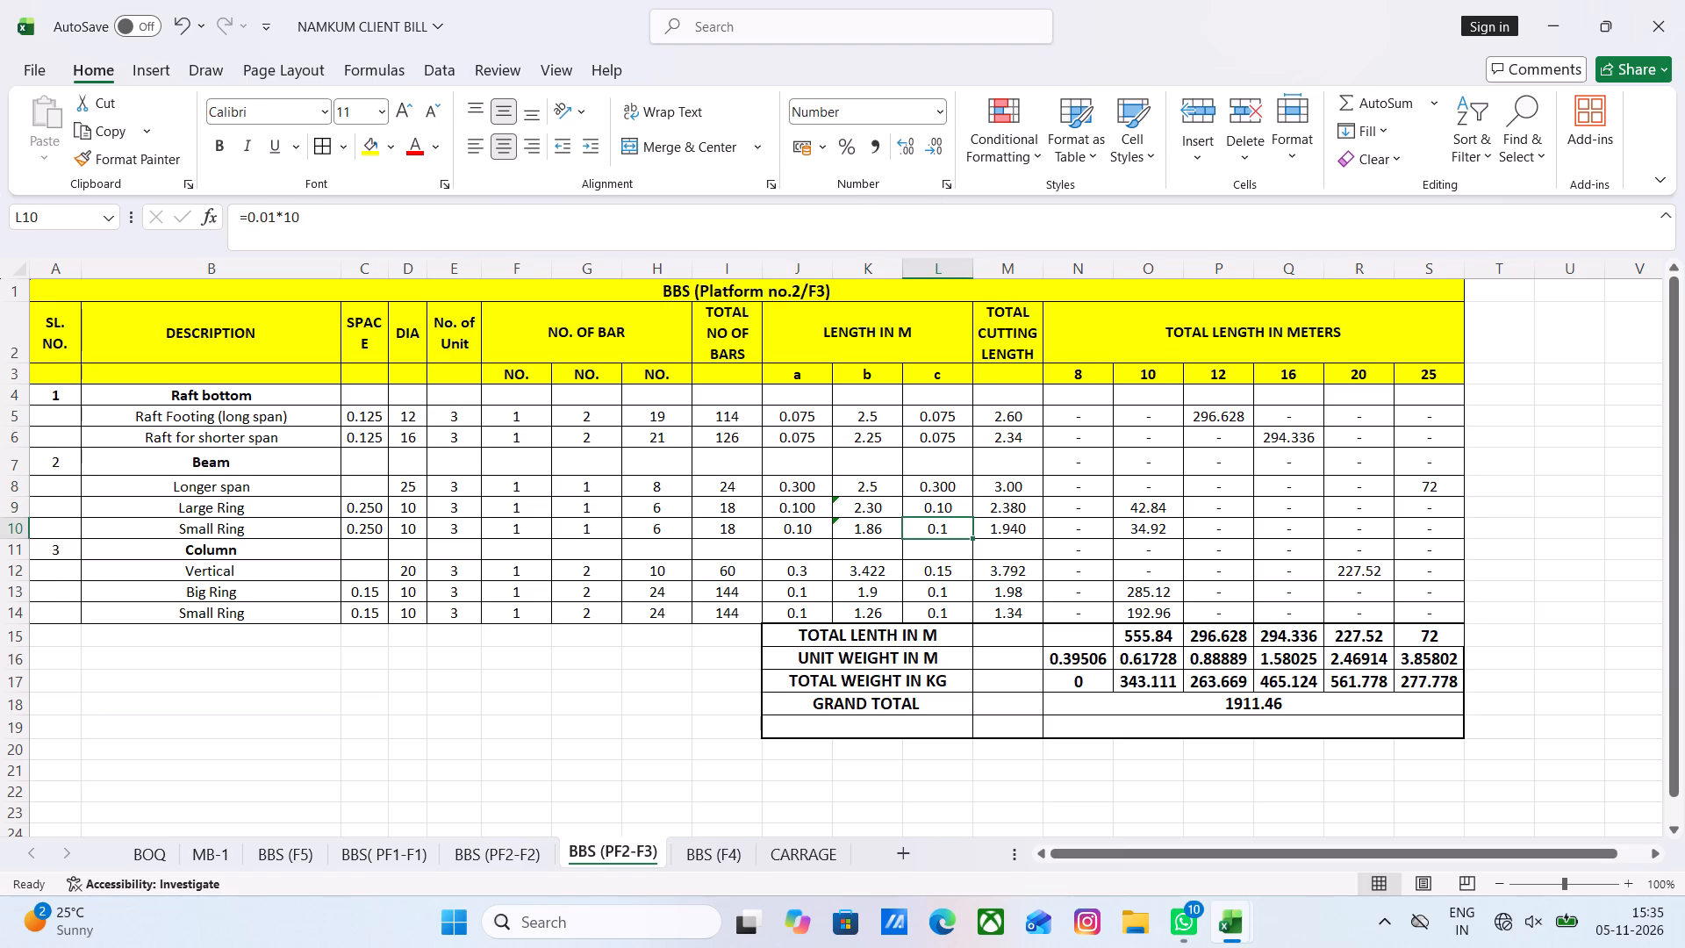
left_click(932, 513)
left_click(905, 147)
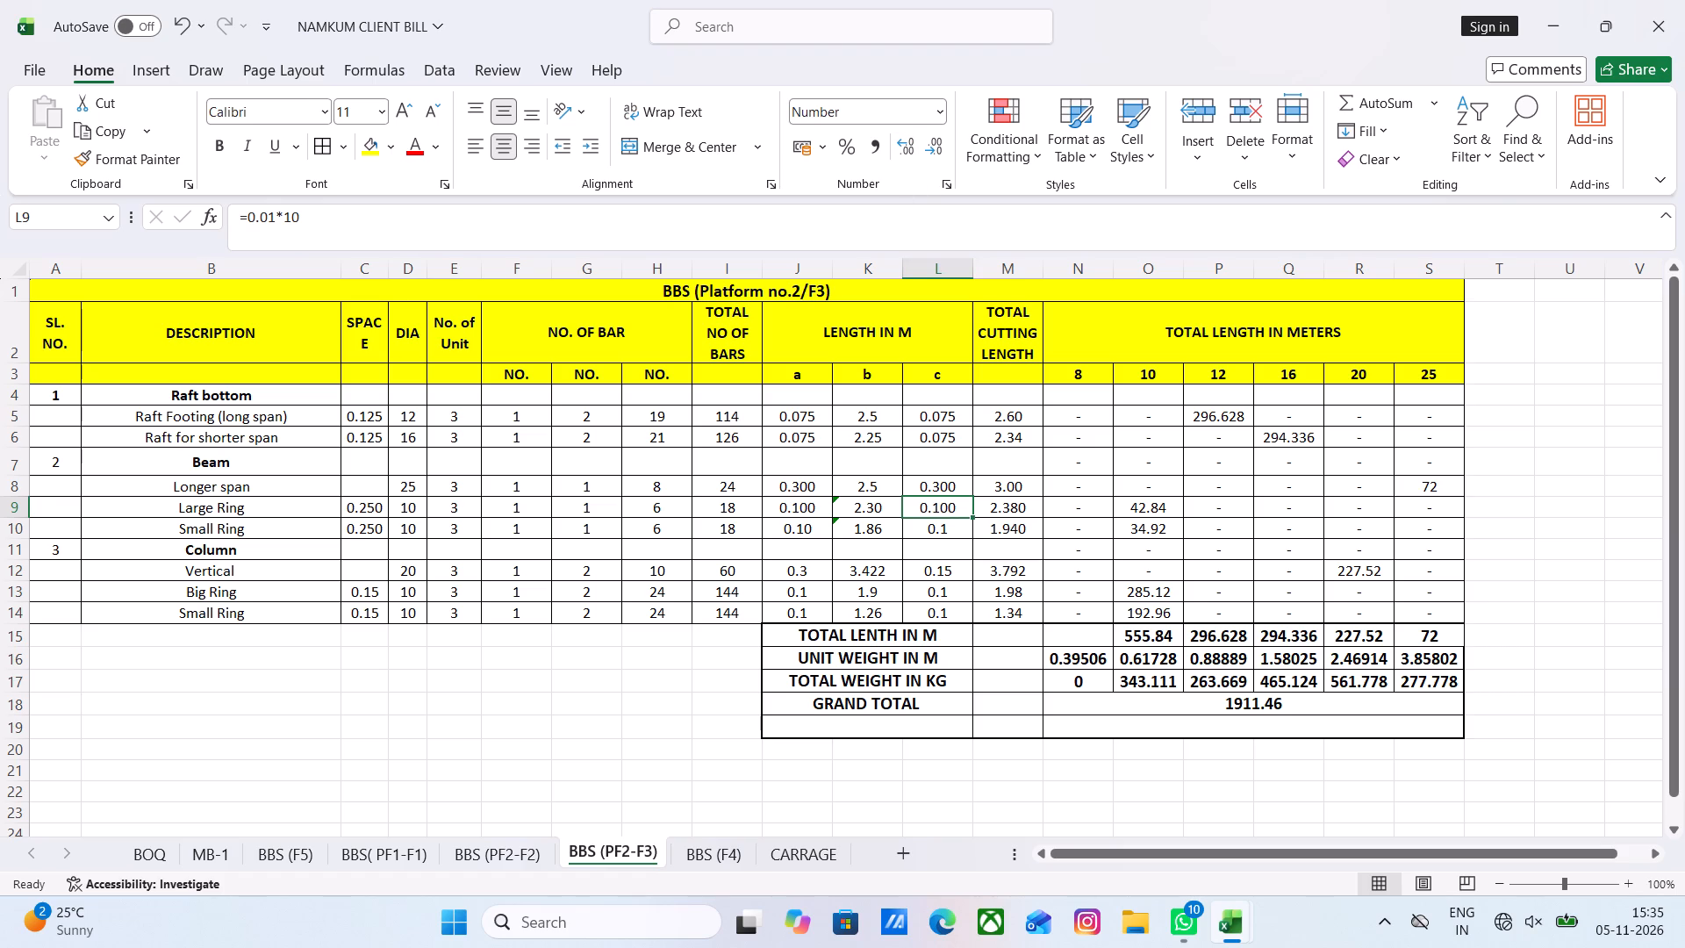
Show the beam Small Ring's length c with two decimal places and its length a with three.
left_click(941, 523)
left_click(907, 147)
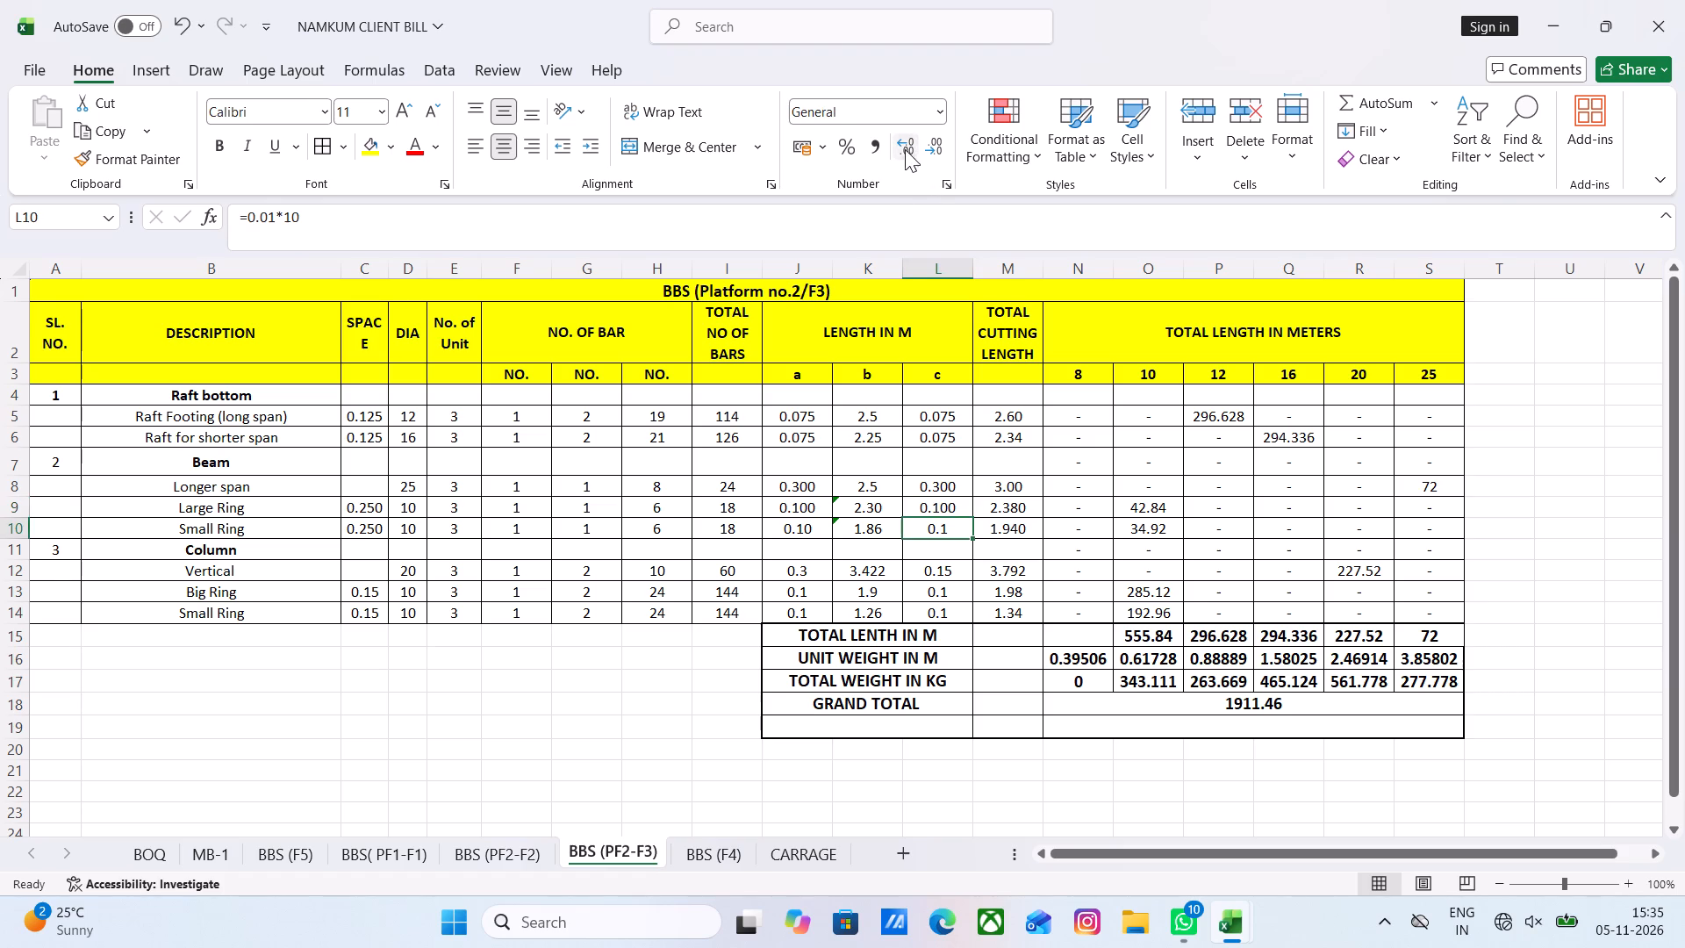
left_click(786, 527)
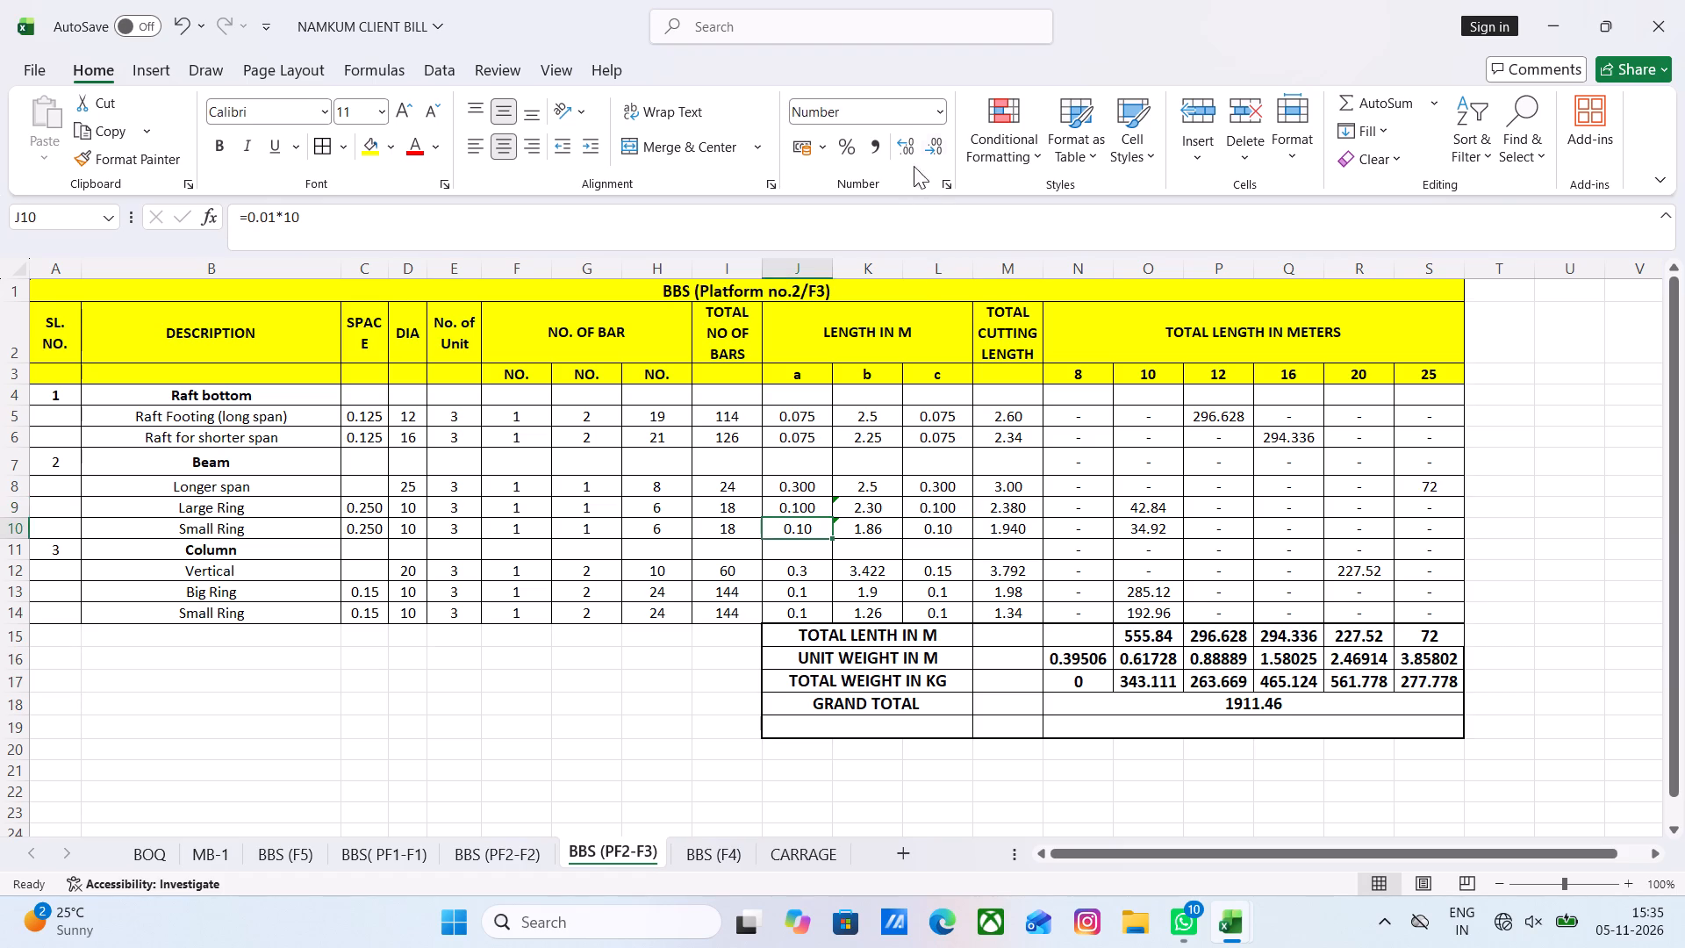
left_click(901, 147)
left_click(683, 671)
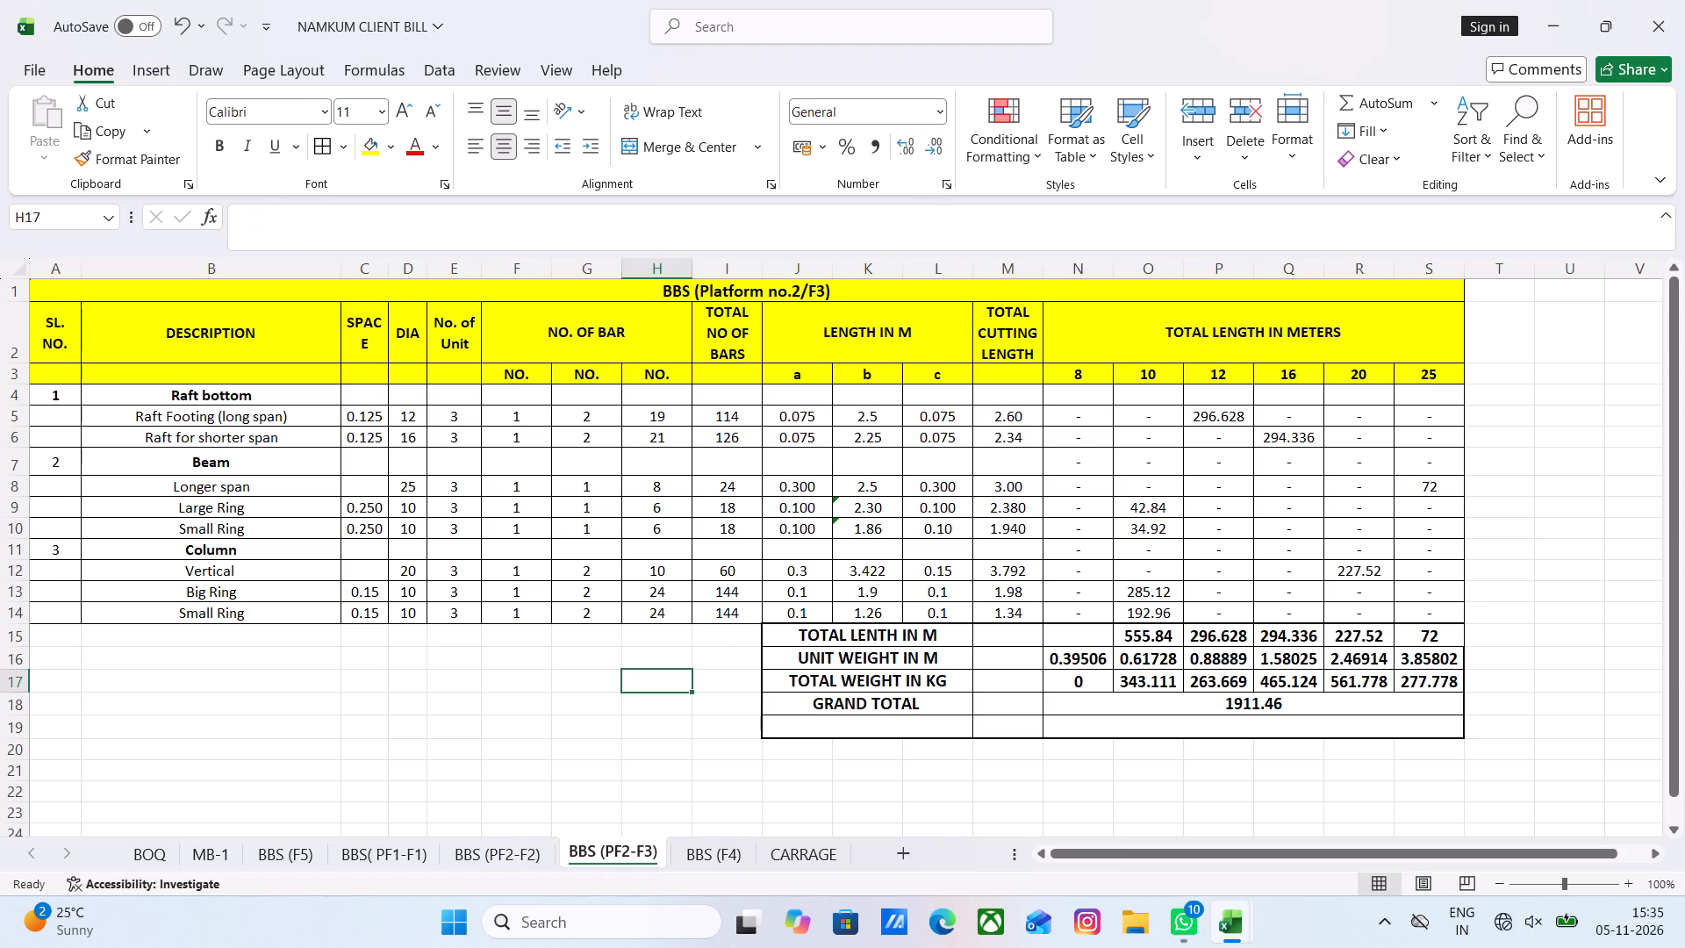
Check the length b formulas of the beam's Large and Small Rings and the column's Big and Small Rings.
left_click(868, 508)
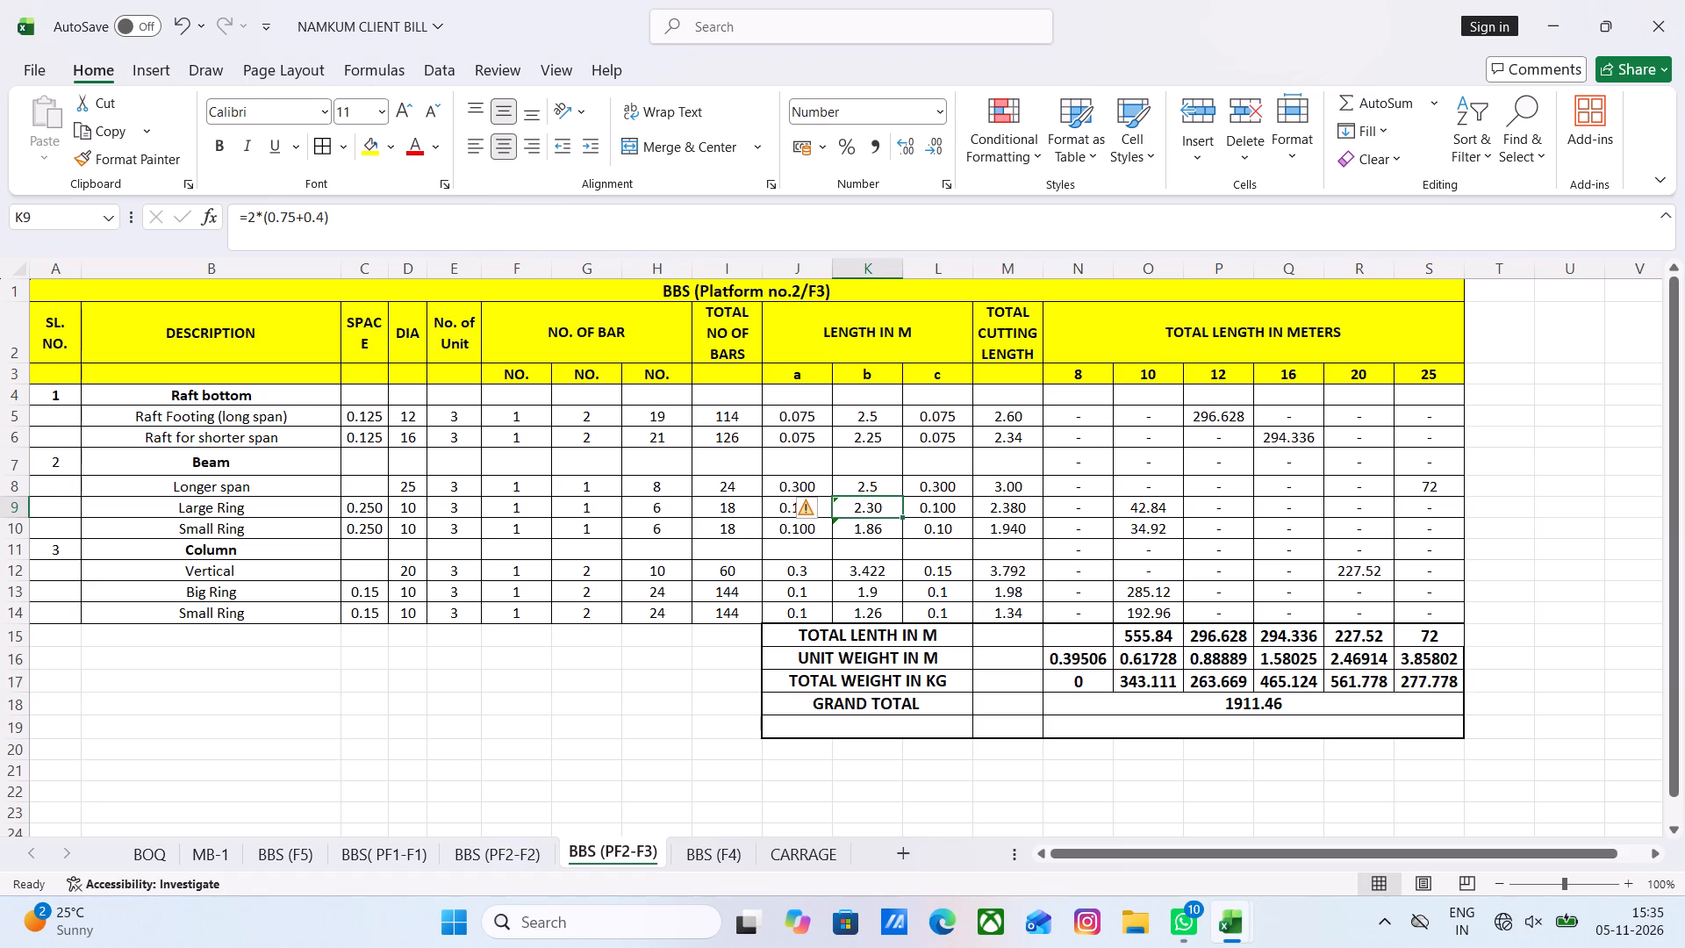
left_click(873, 533)
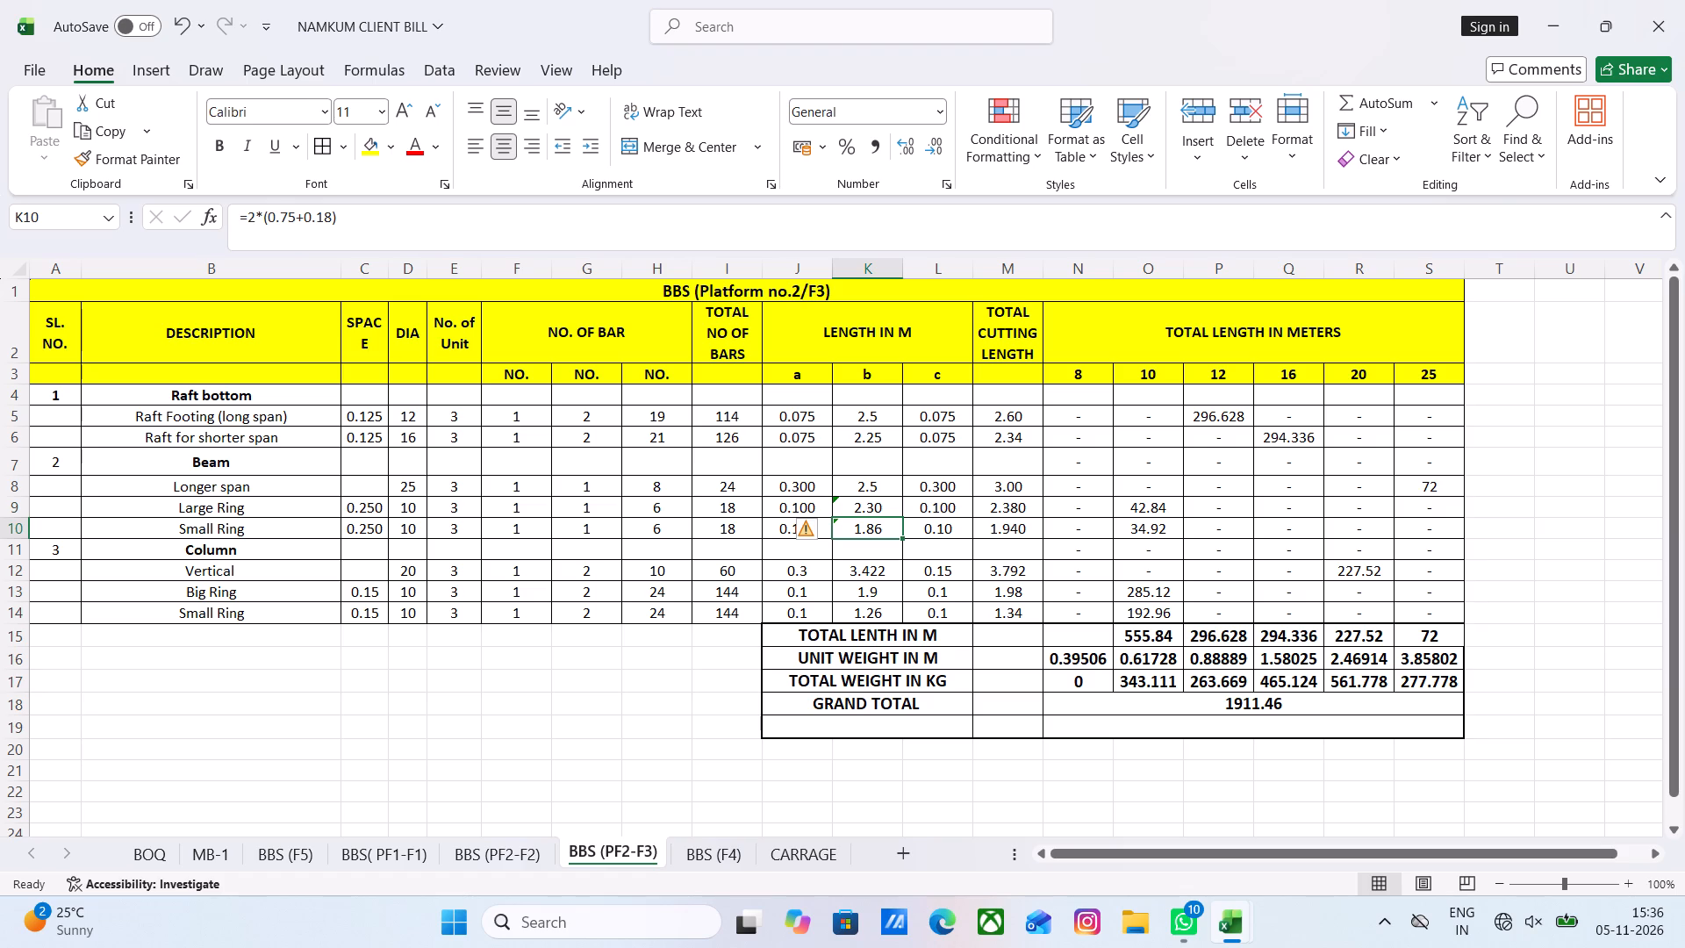
left_click(854, 594)
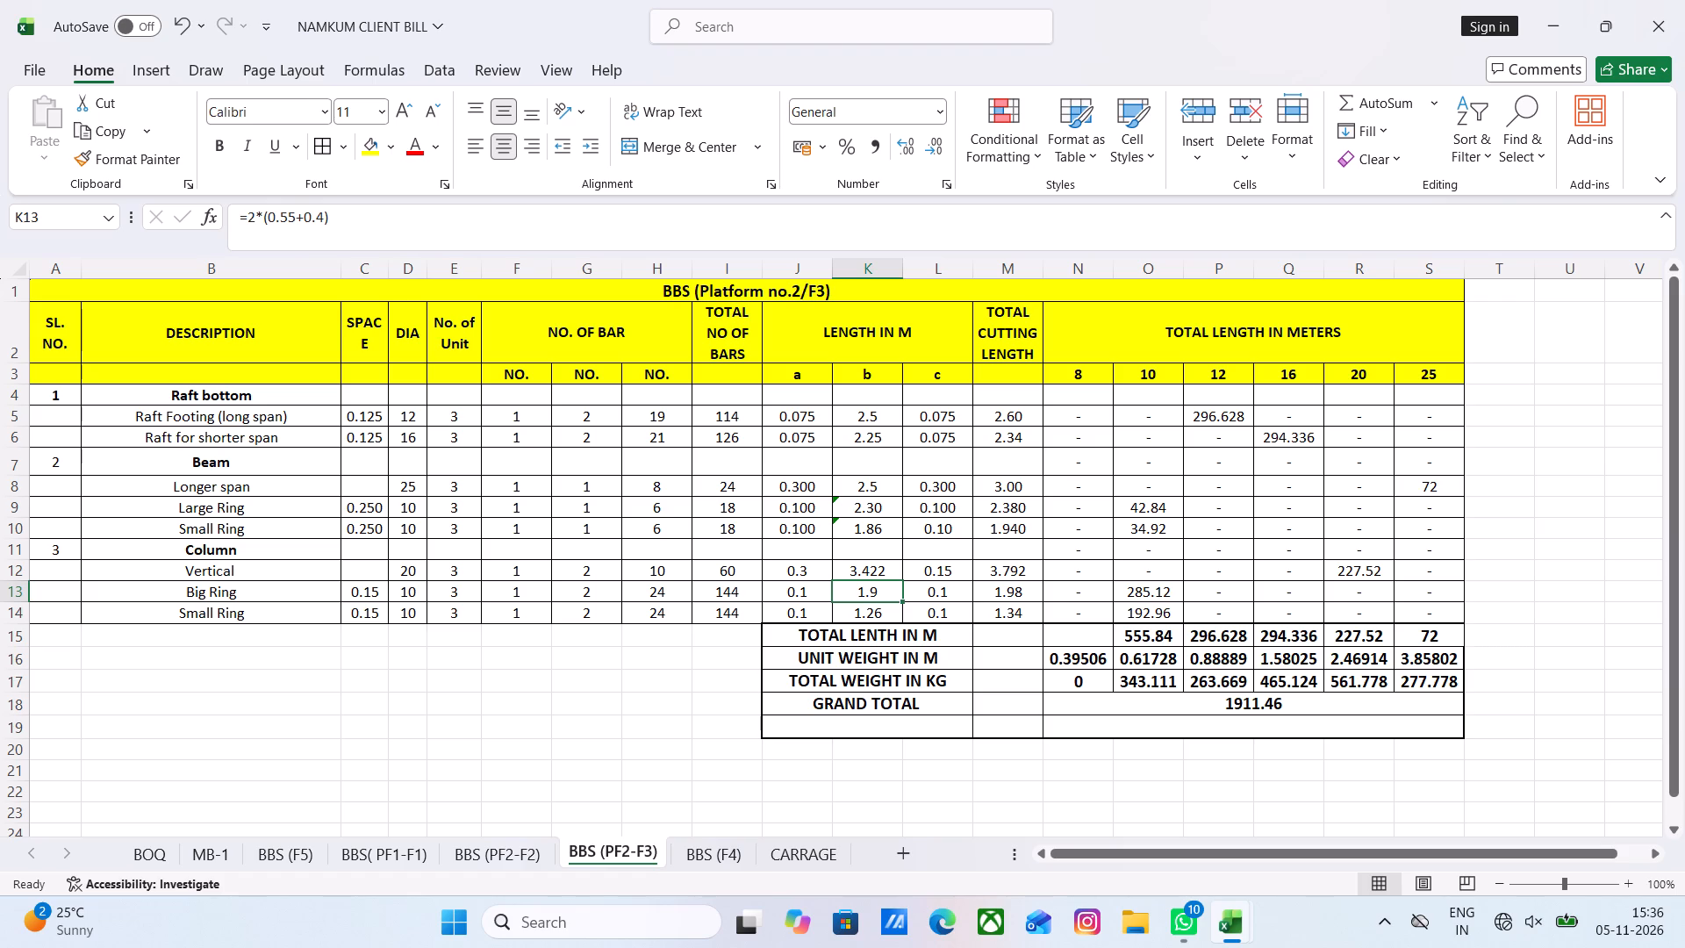
left_click(870, 613)
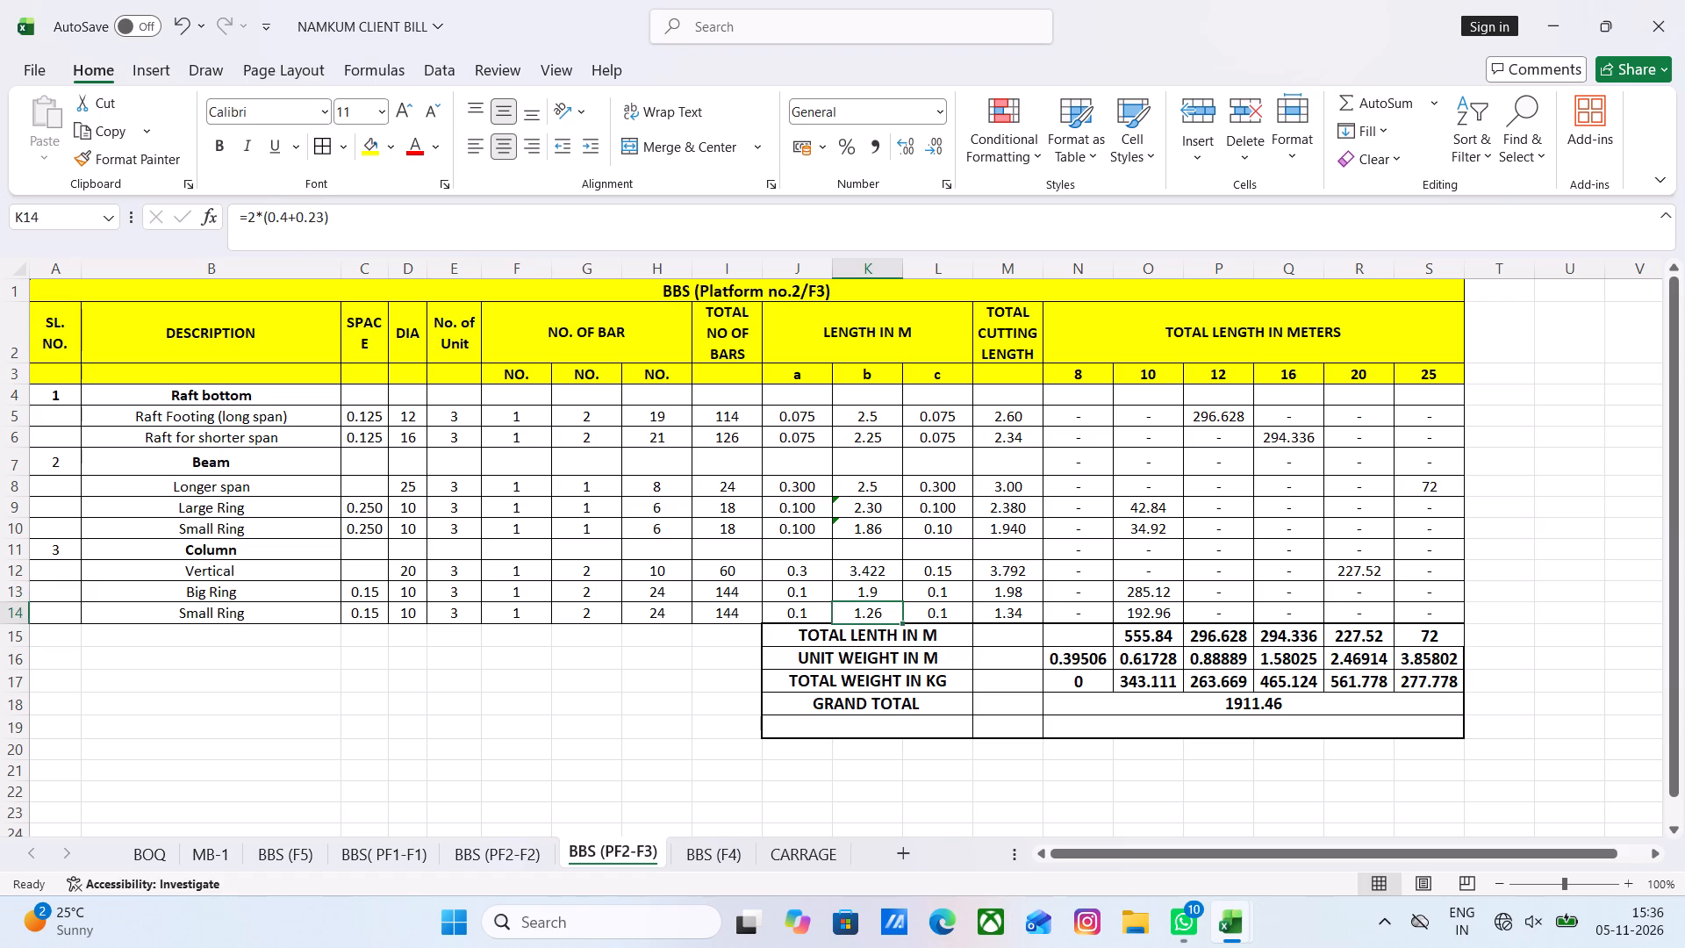
left_click(882, 591)
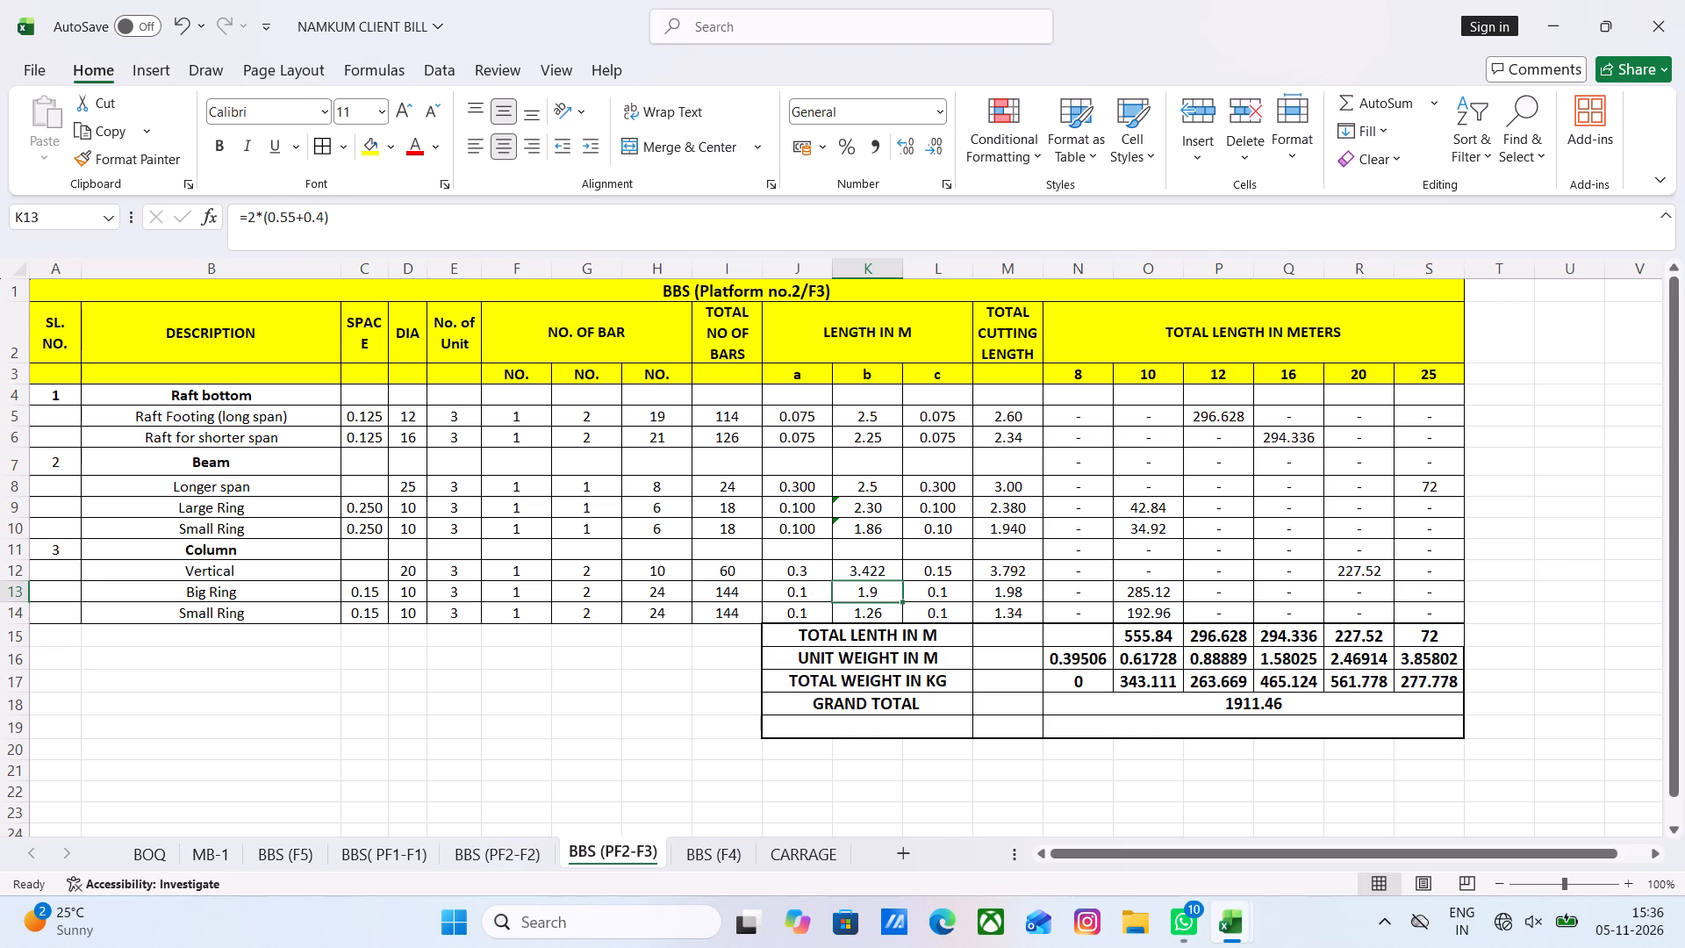
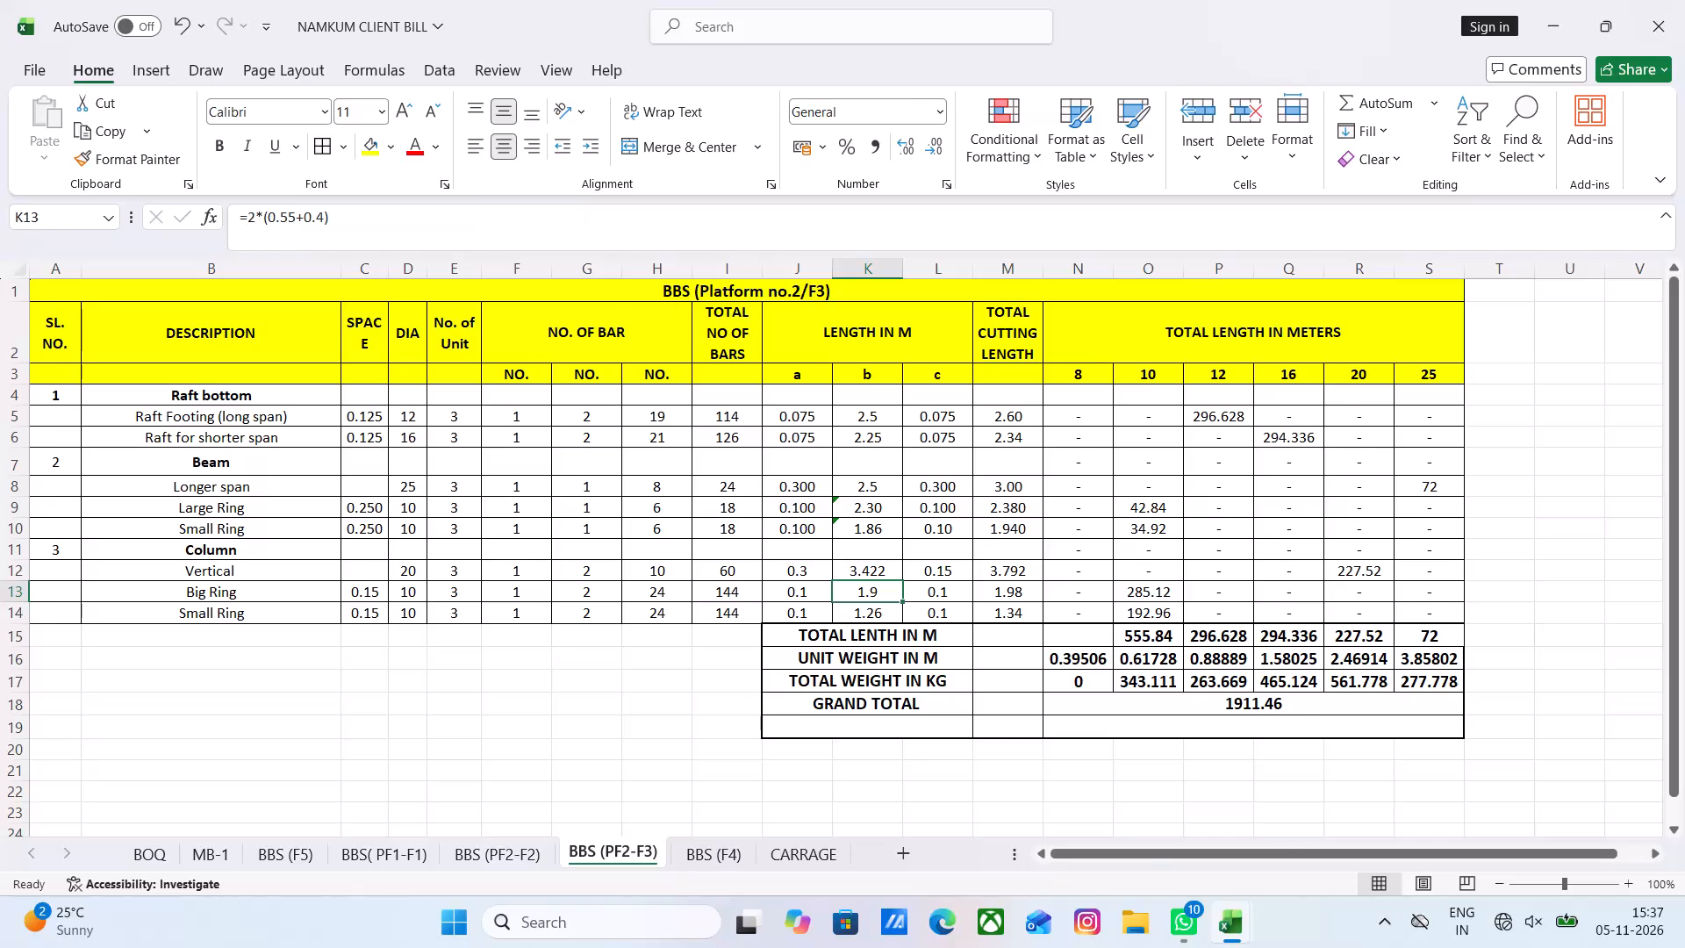
Check the length b formula of the column's Small Ring and the second bar-number entry of the column's Vertical bars.
left_click(878, 611)
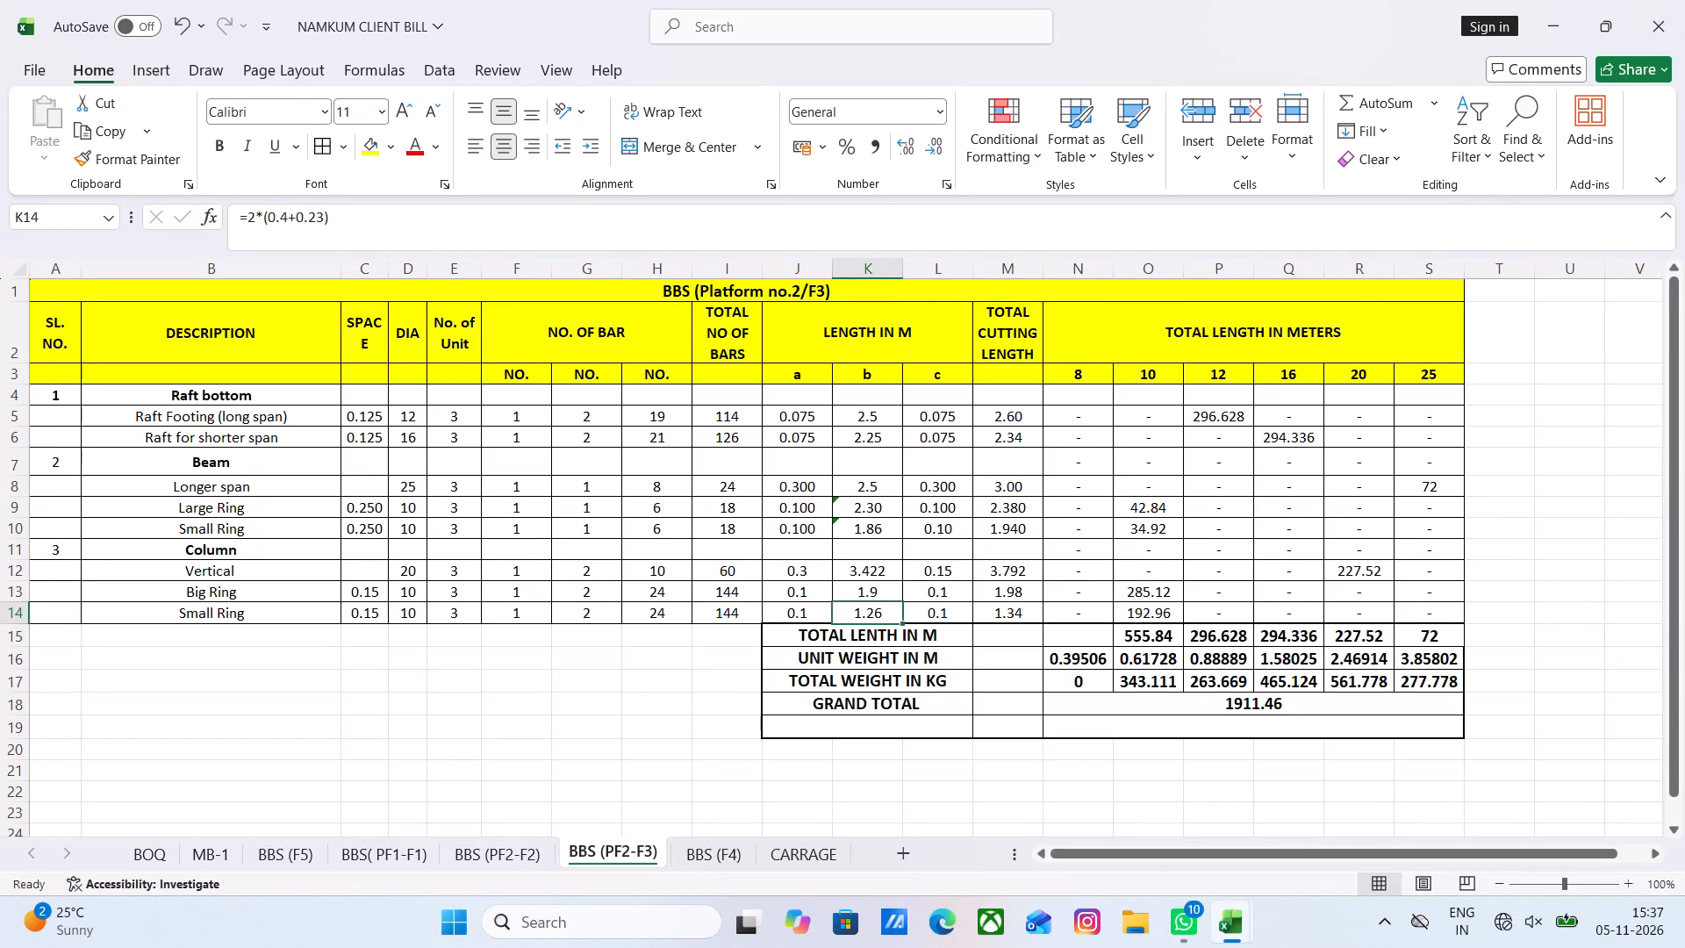
left_click(542, 737)
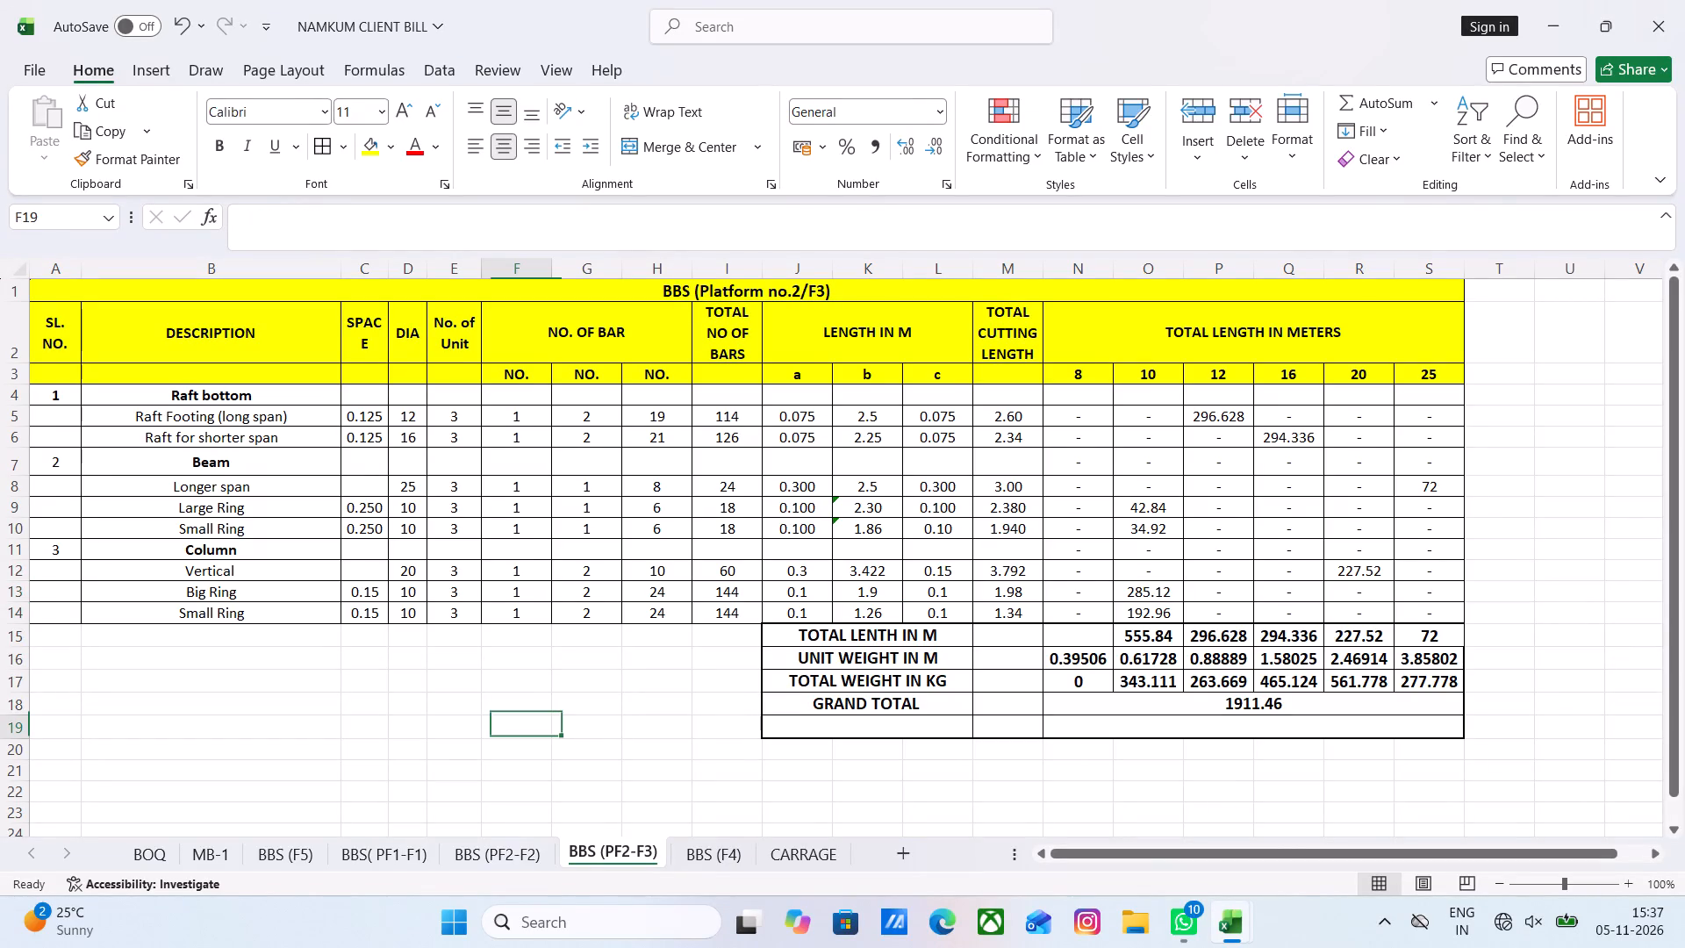
left_click(600, 572)
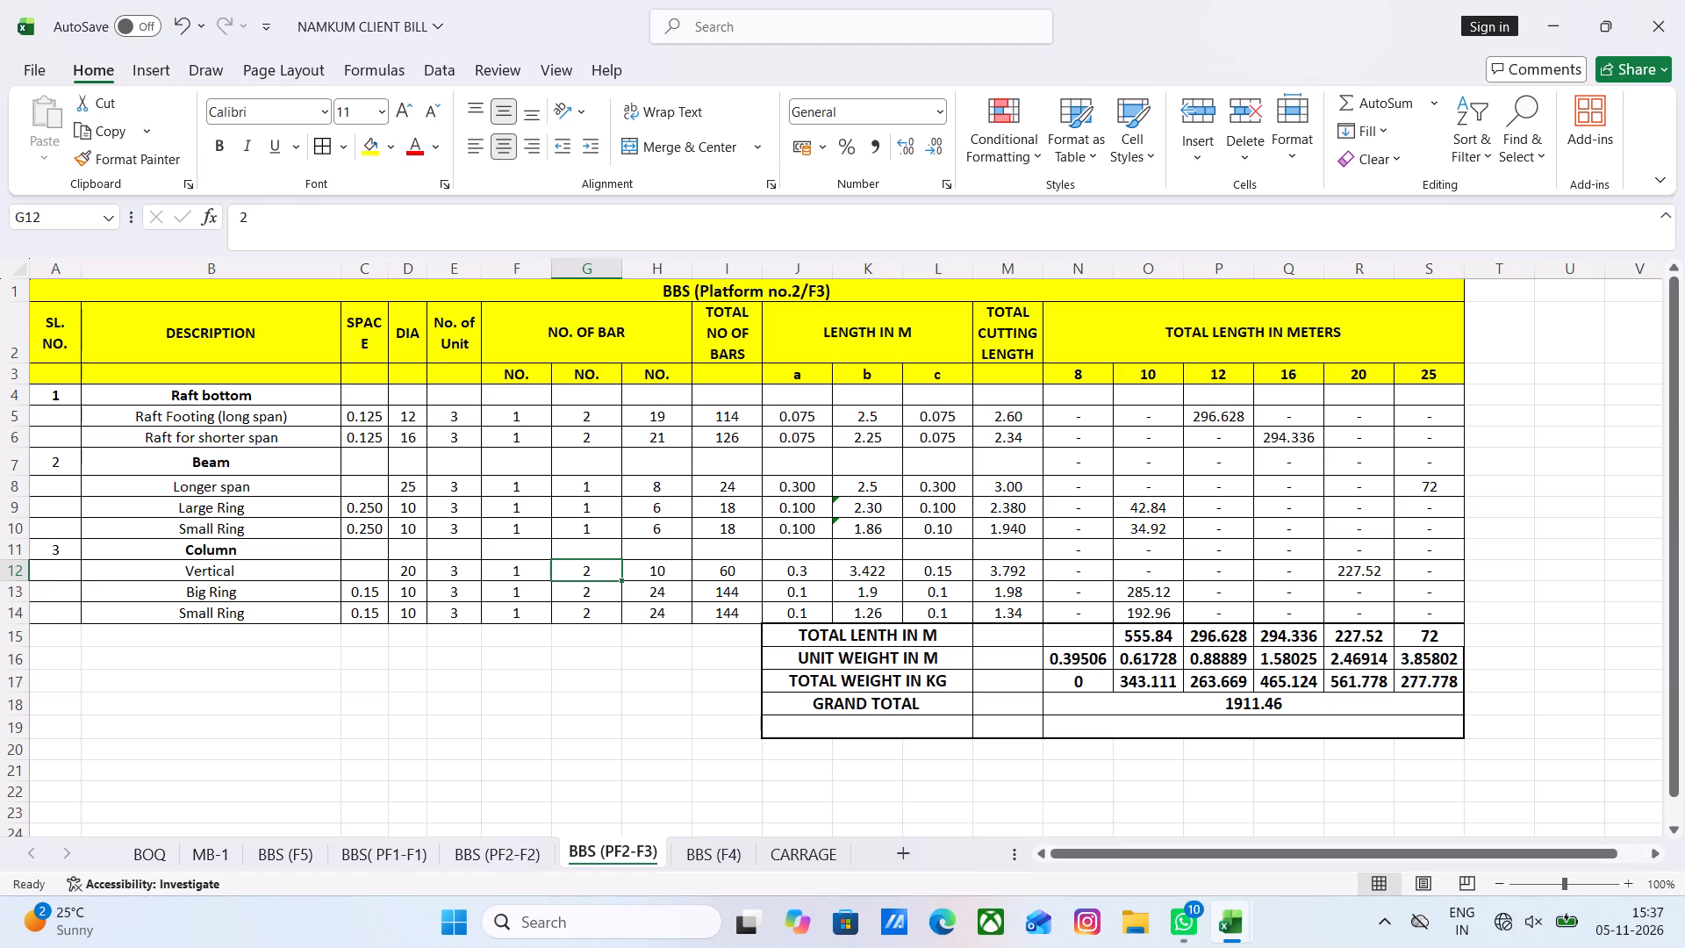
Save the workbook.
left_click(1045, 765)
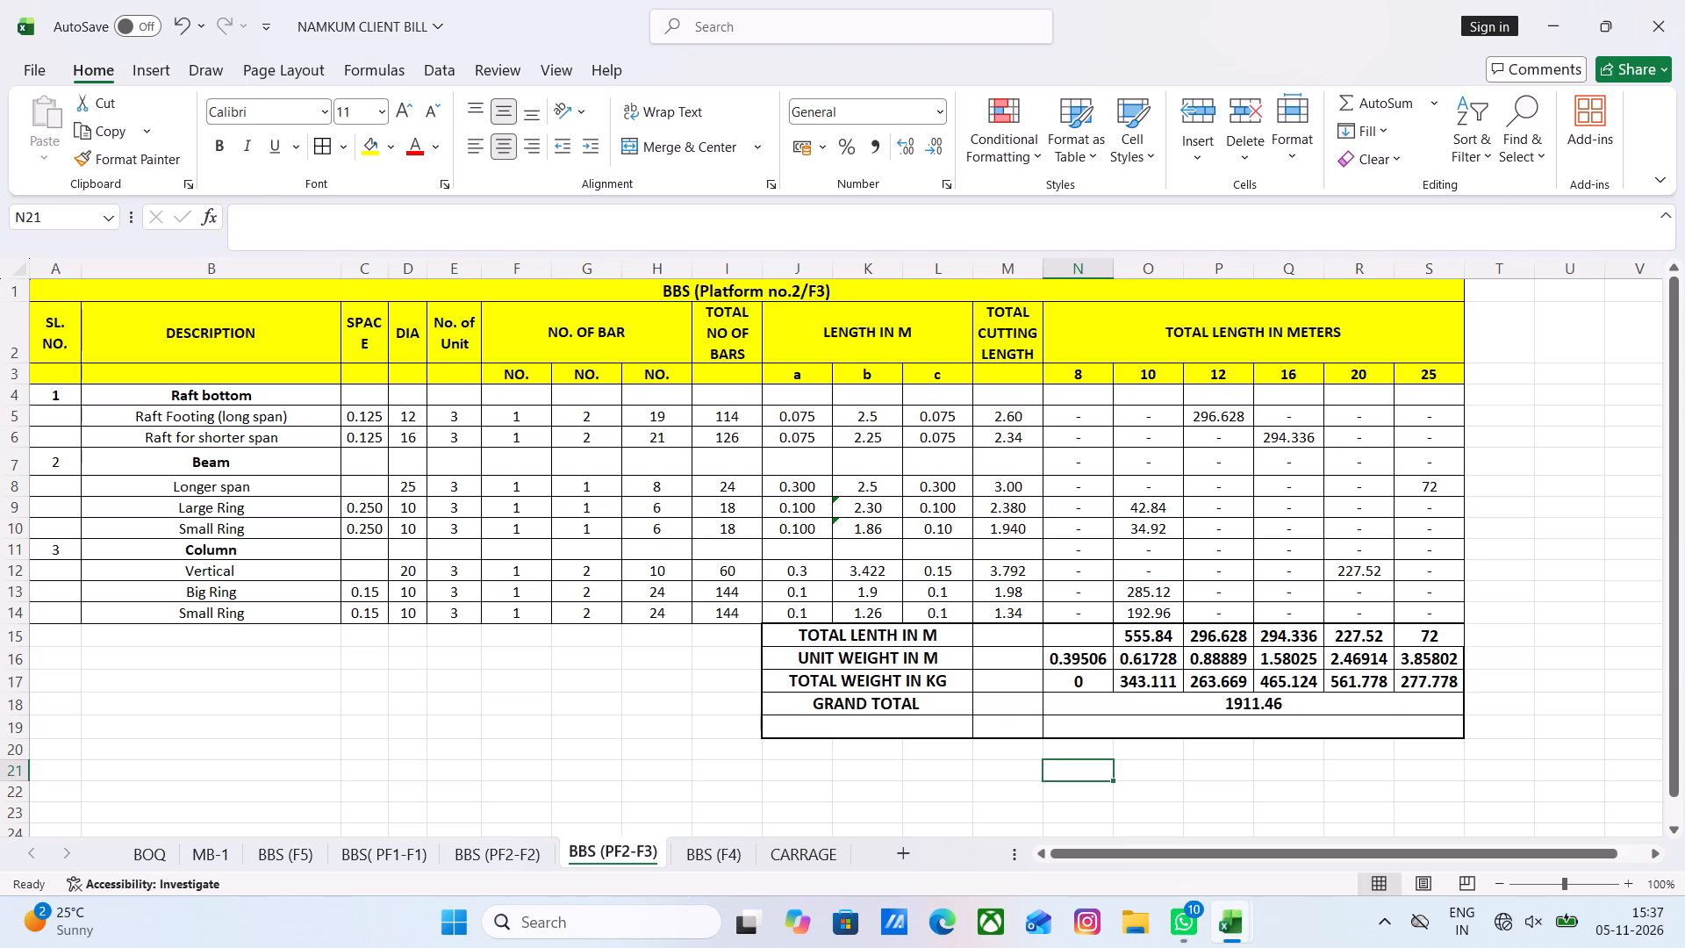
key("ctrl+s")
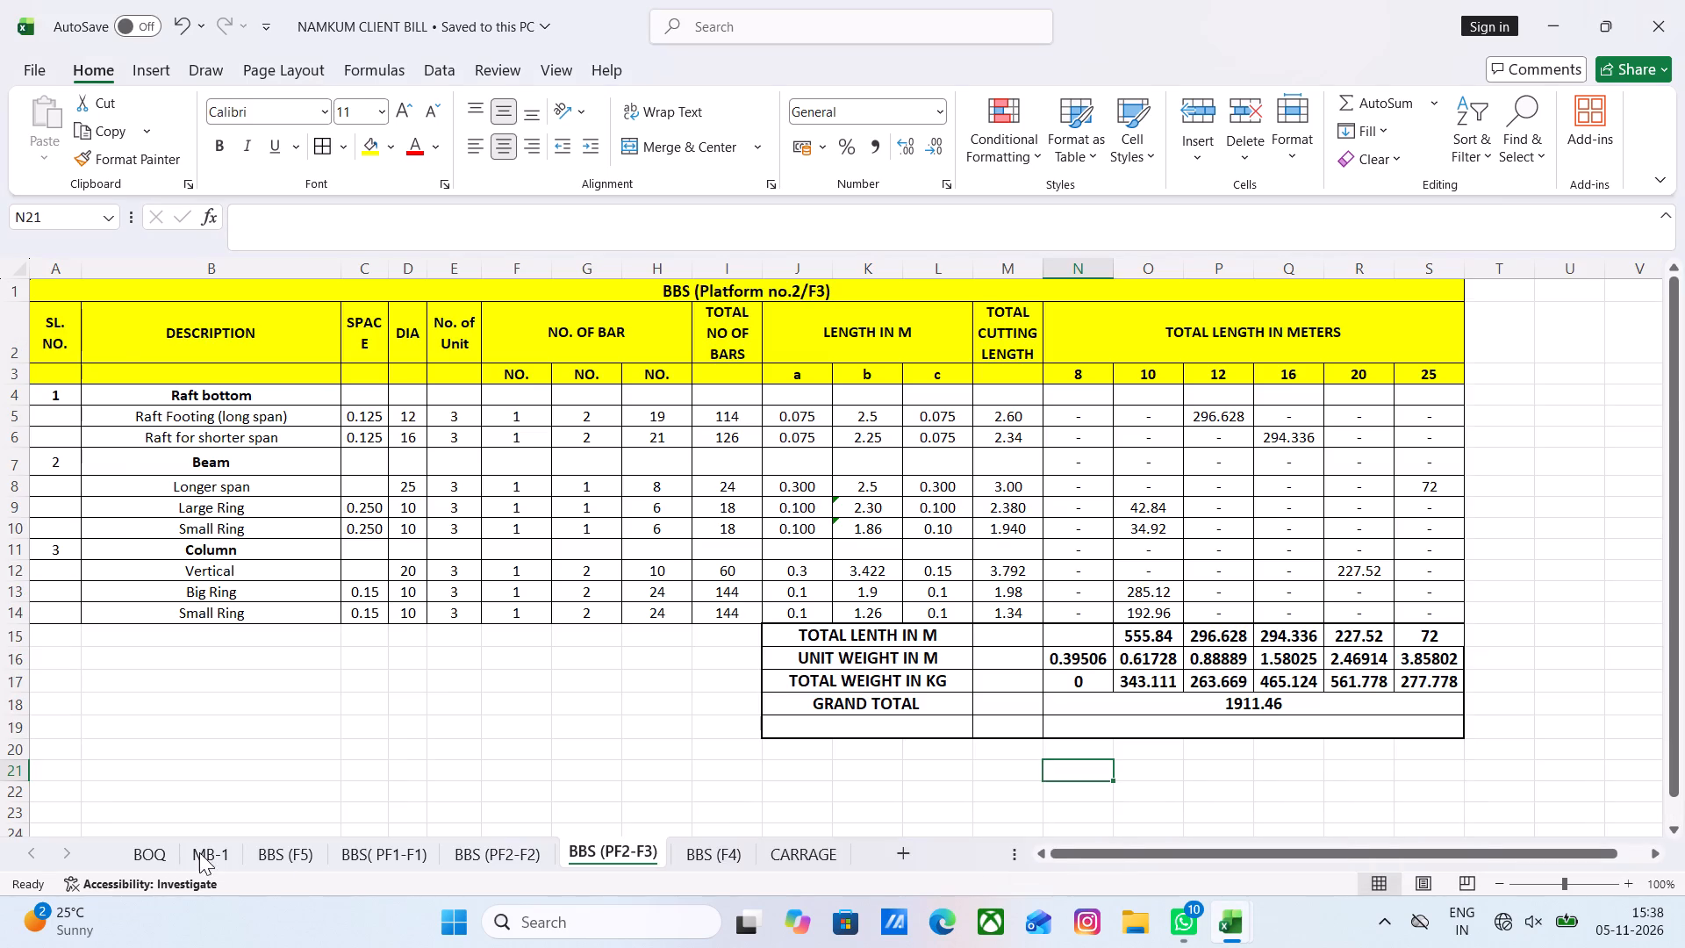
Look through the BOQ sheet's items, including the dismantling and demolishing section.
left_click(156, 854)
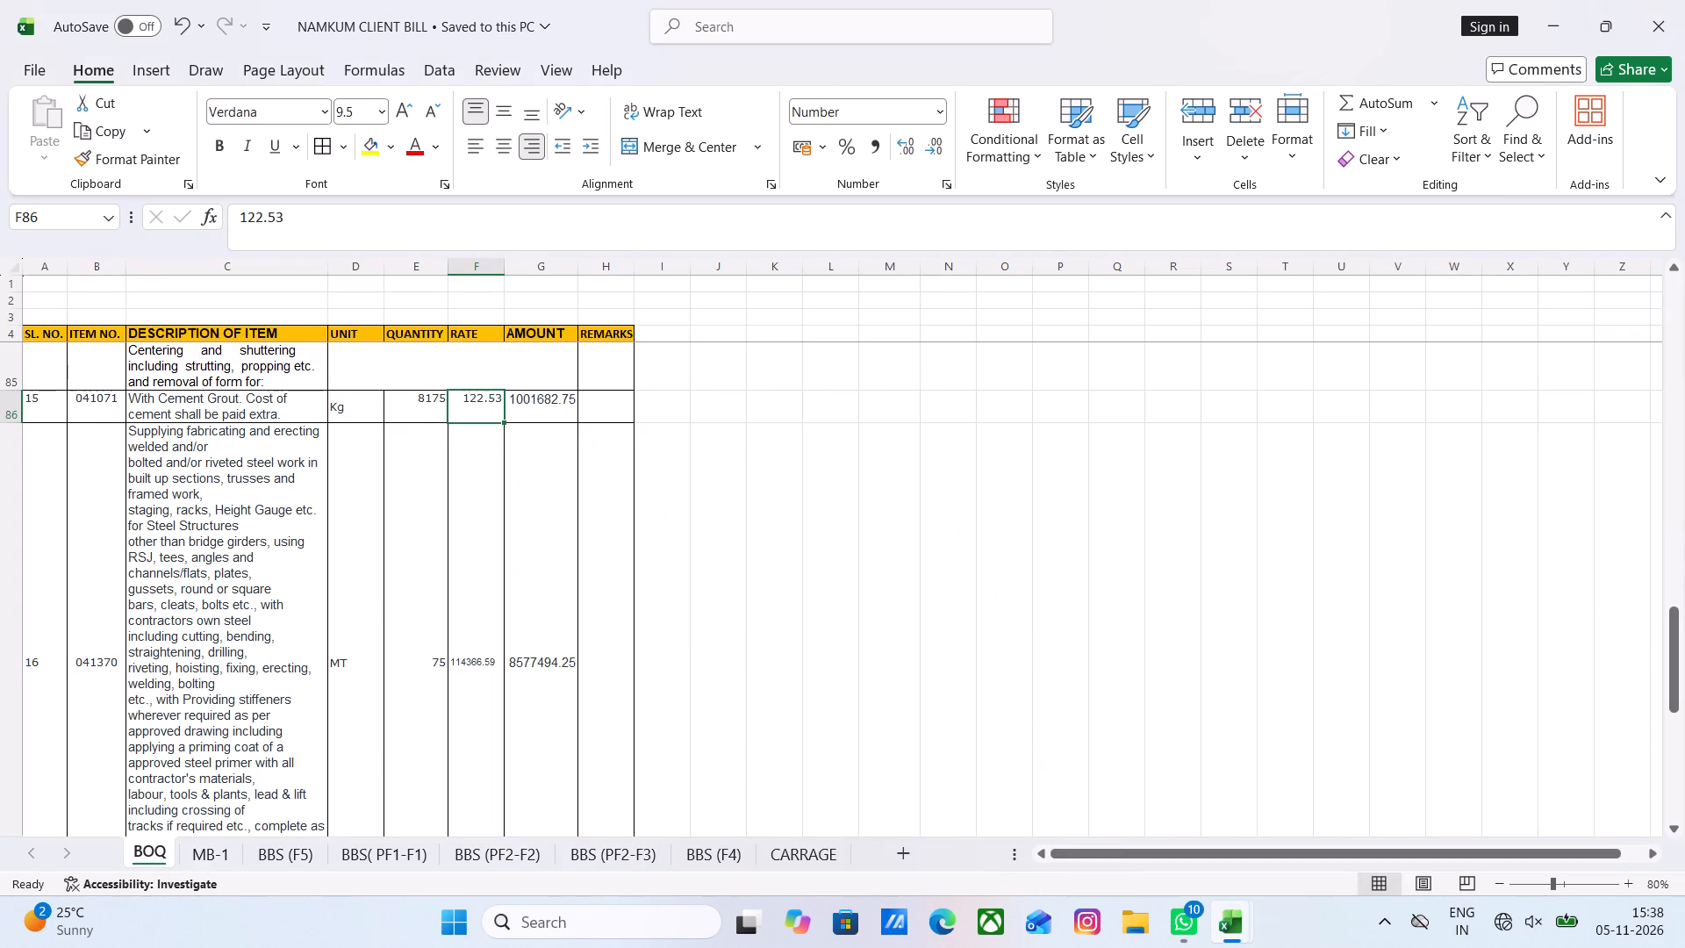
scroll(332, 670, "up", 20)
scroll(332, 670, "up", 5)
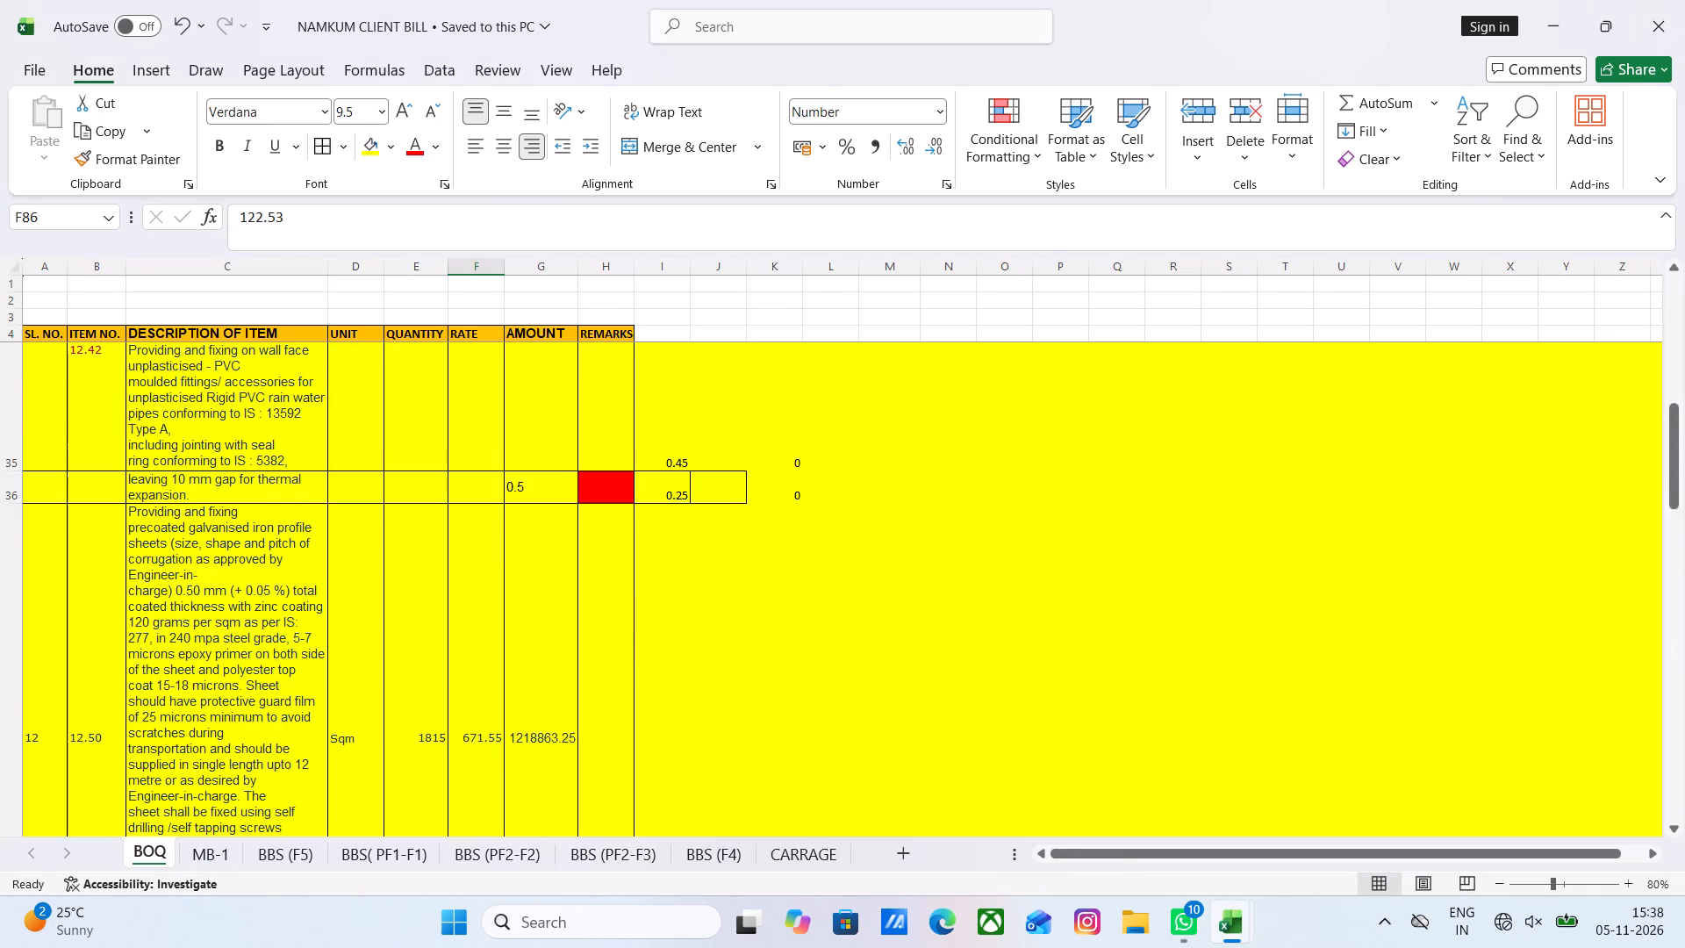
scroll(332, 670, "down", 4)
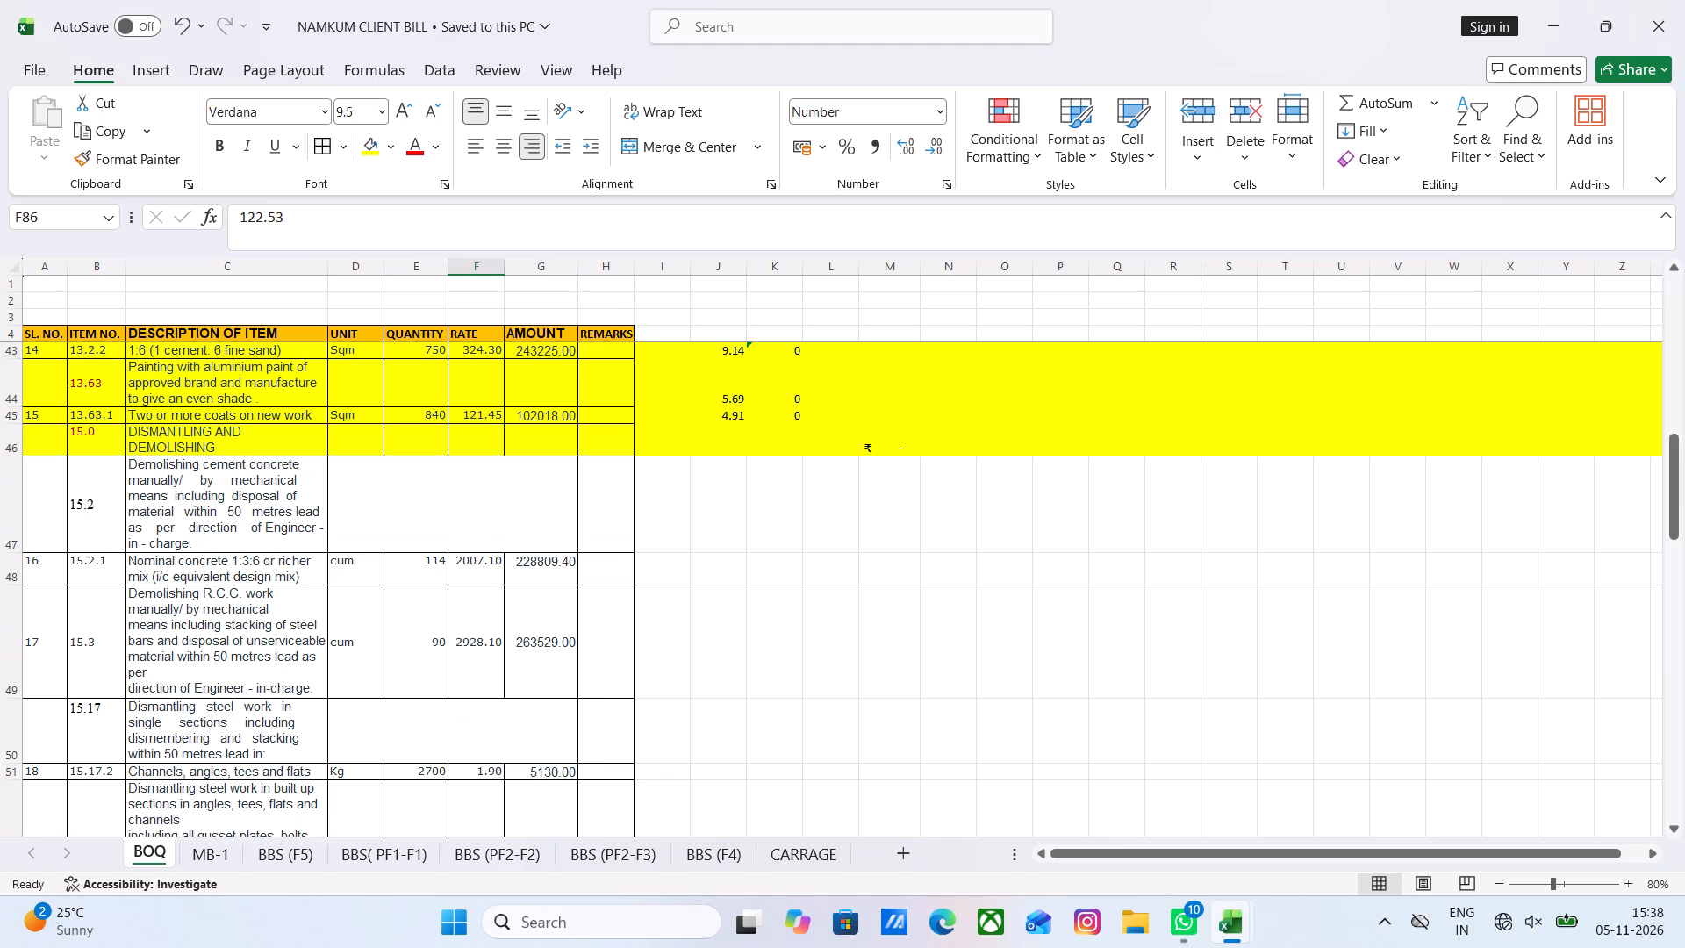
scroll(330, 666, "down", 2)
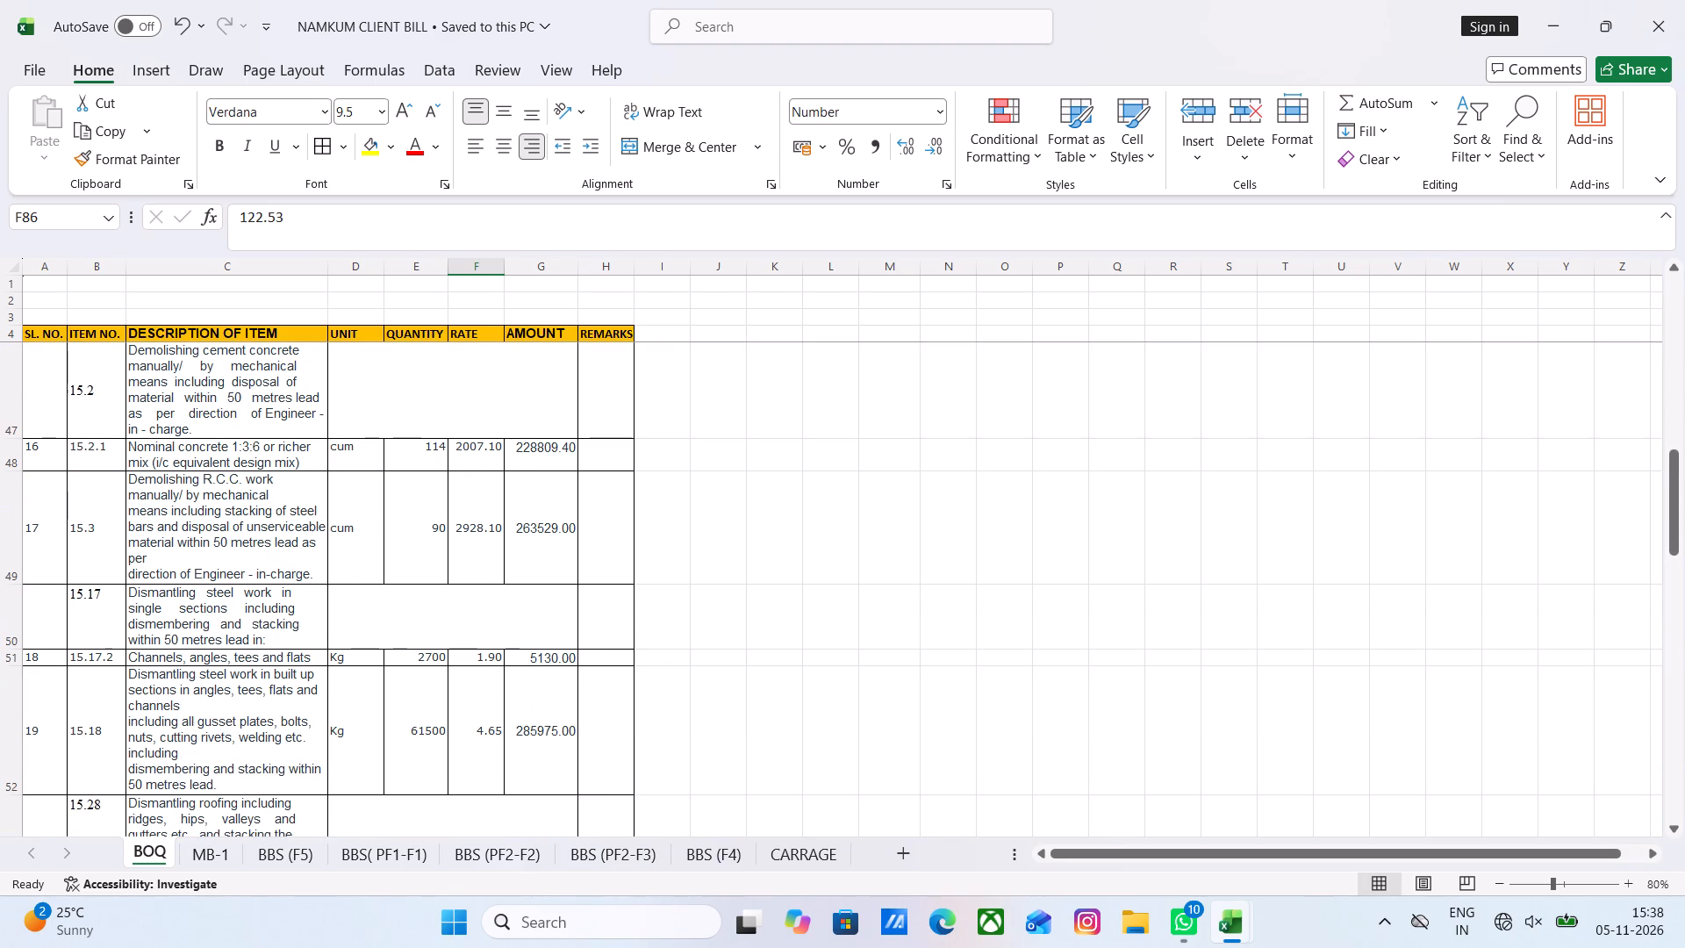
scroll(330, 666, "down", 2)
Review the MB-1 measurement sheet from the dismantling items through excavation and plain concrete to the raft foundation concrete item 022040.
left_click(209, 858)
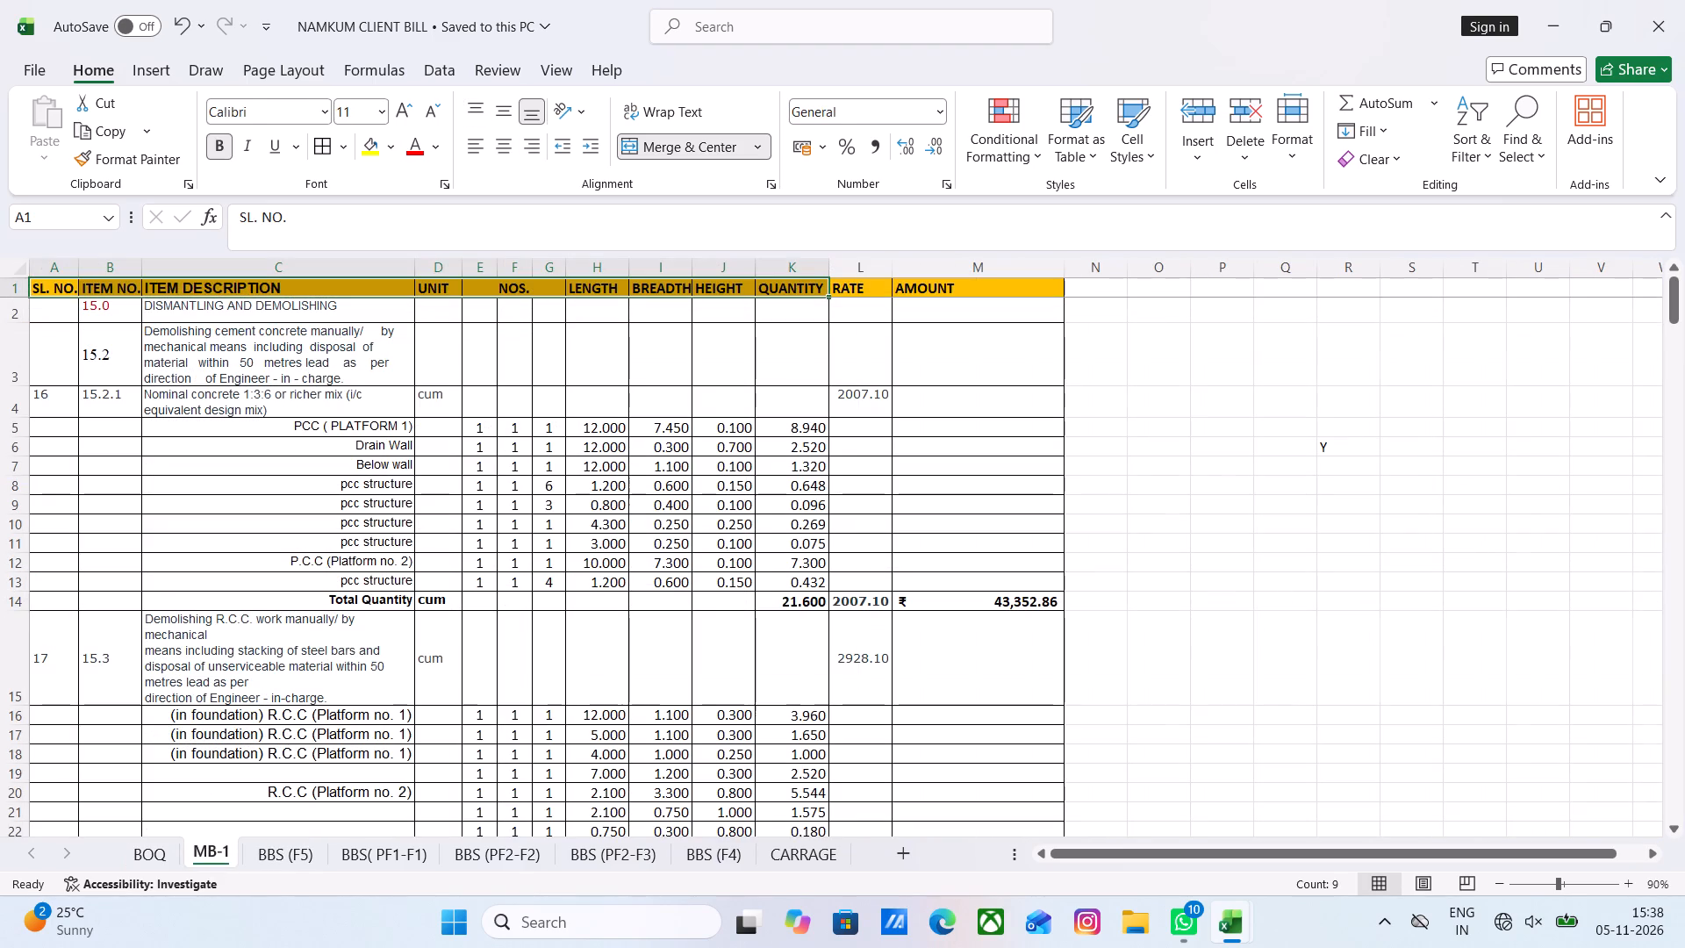
scroll(283, 646, "up", 9)
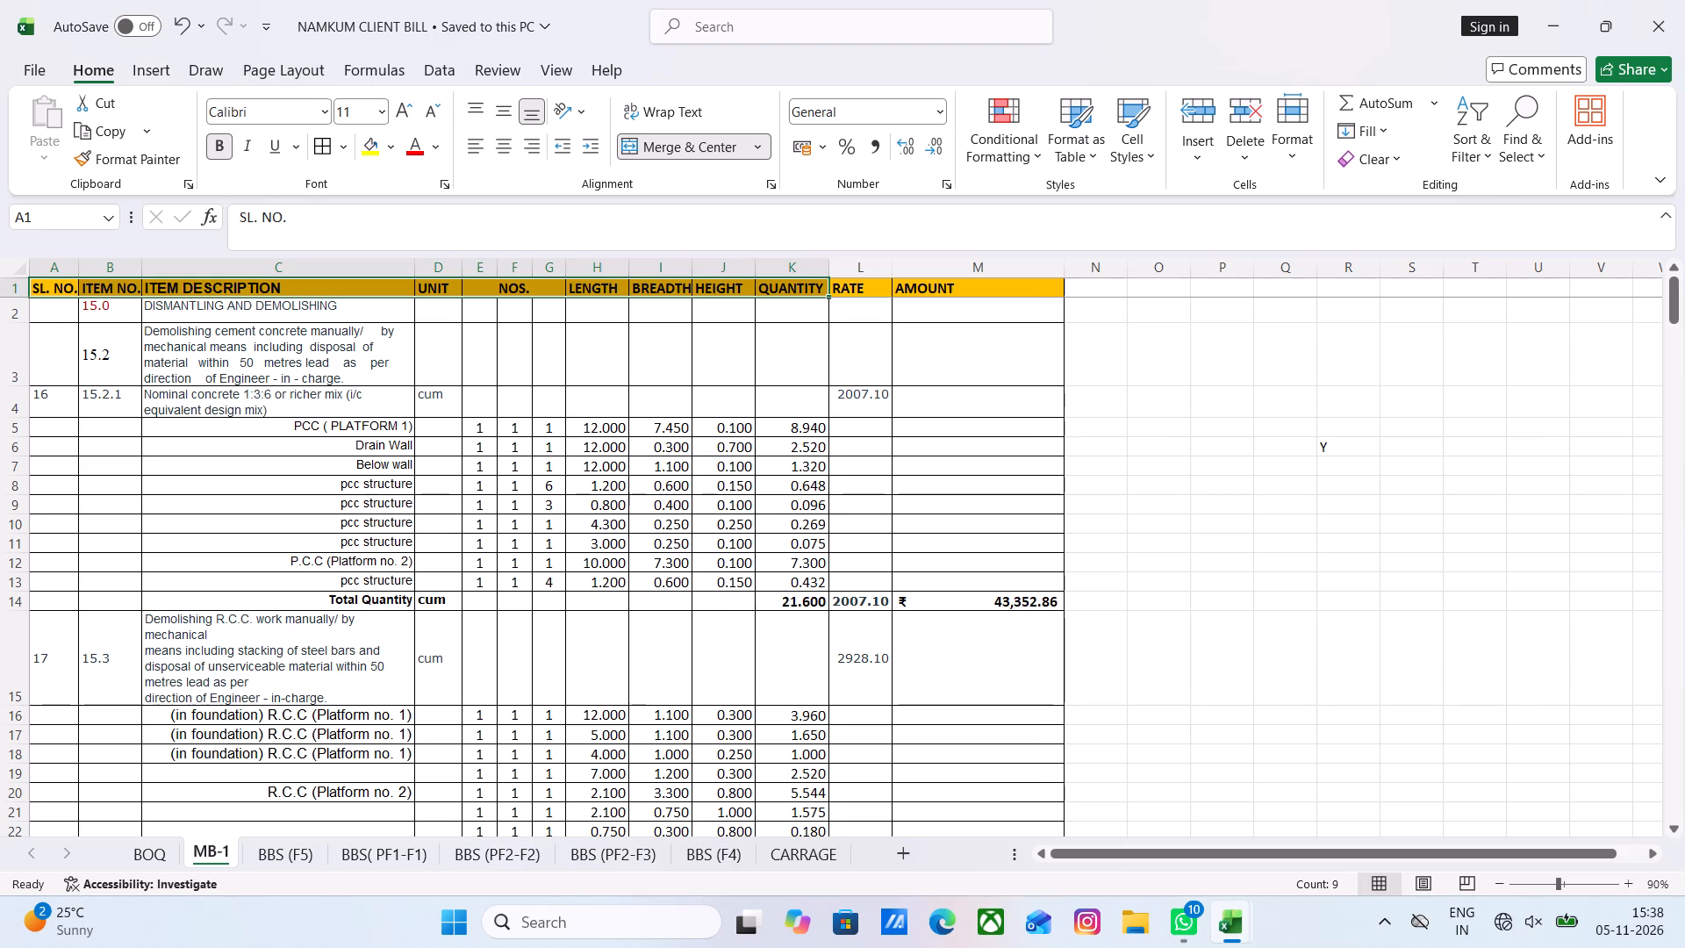
scroll(240, 451, "up", 3)
scroll(240, 451, "down", 5)
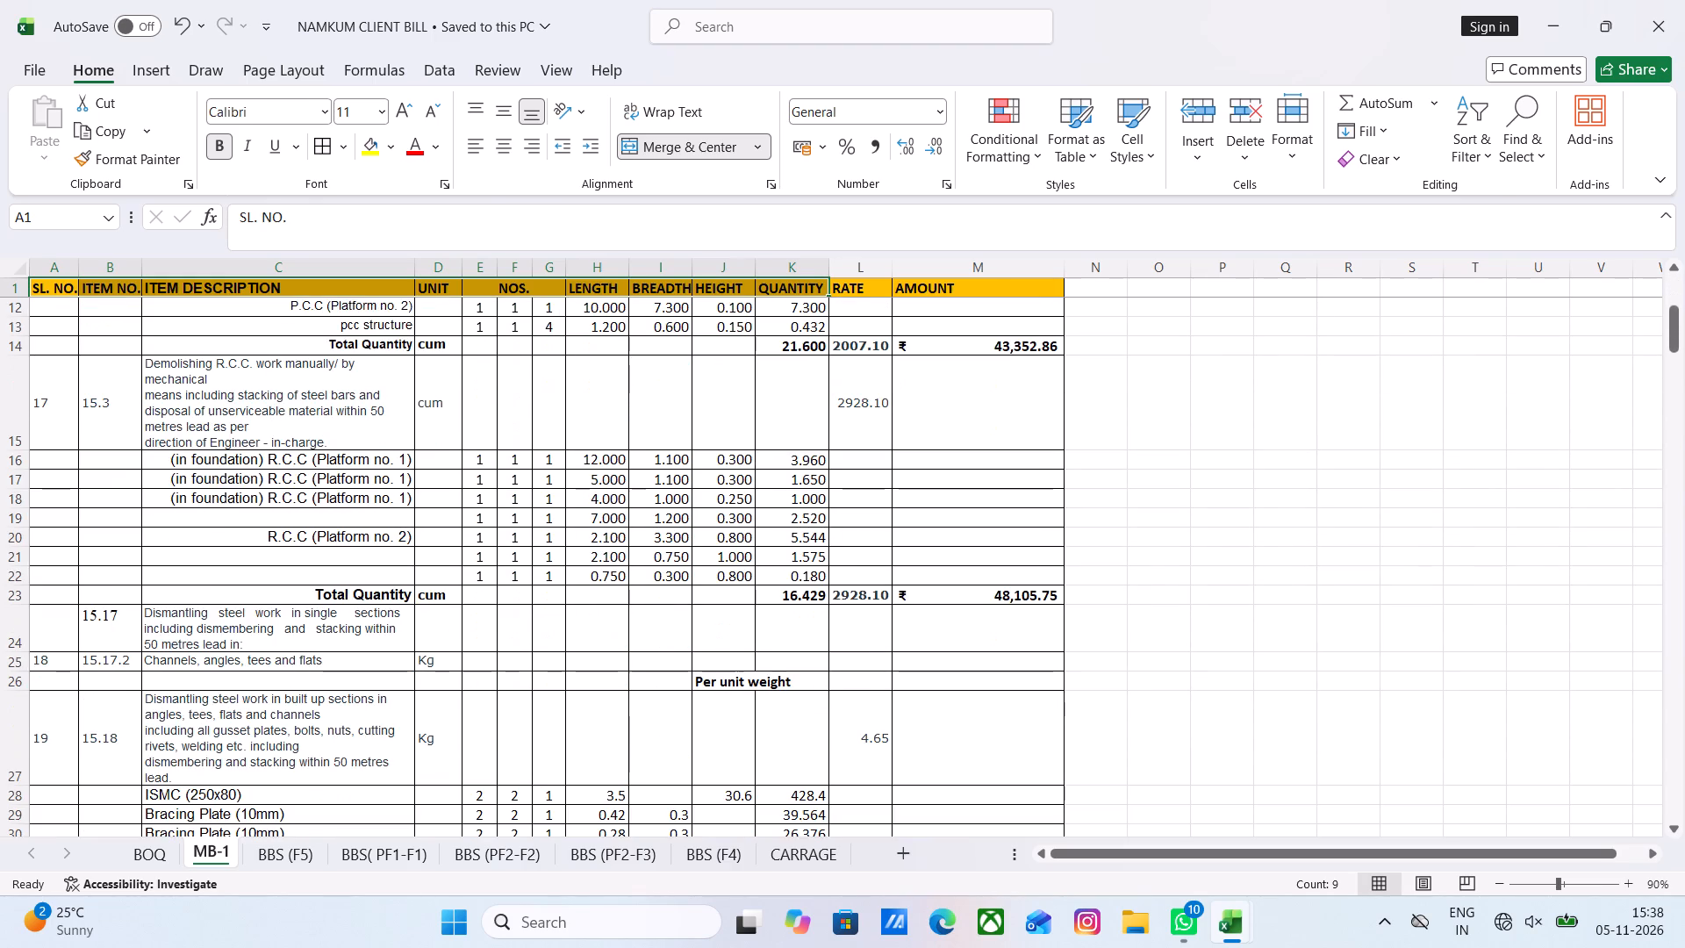
scroll(240, 451, "down", 3)
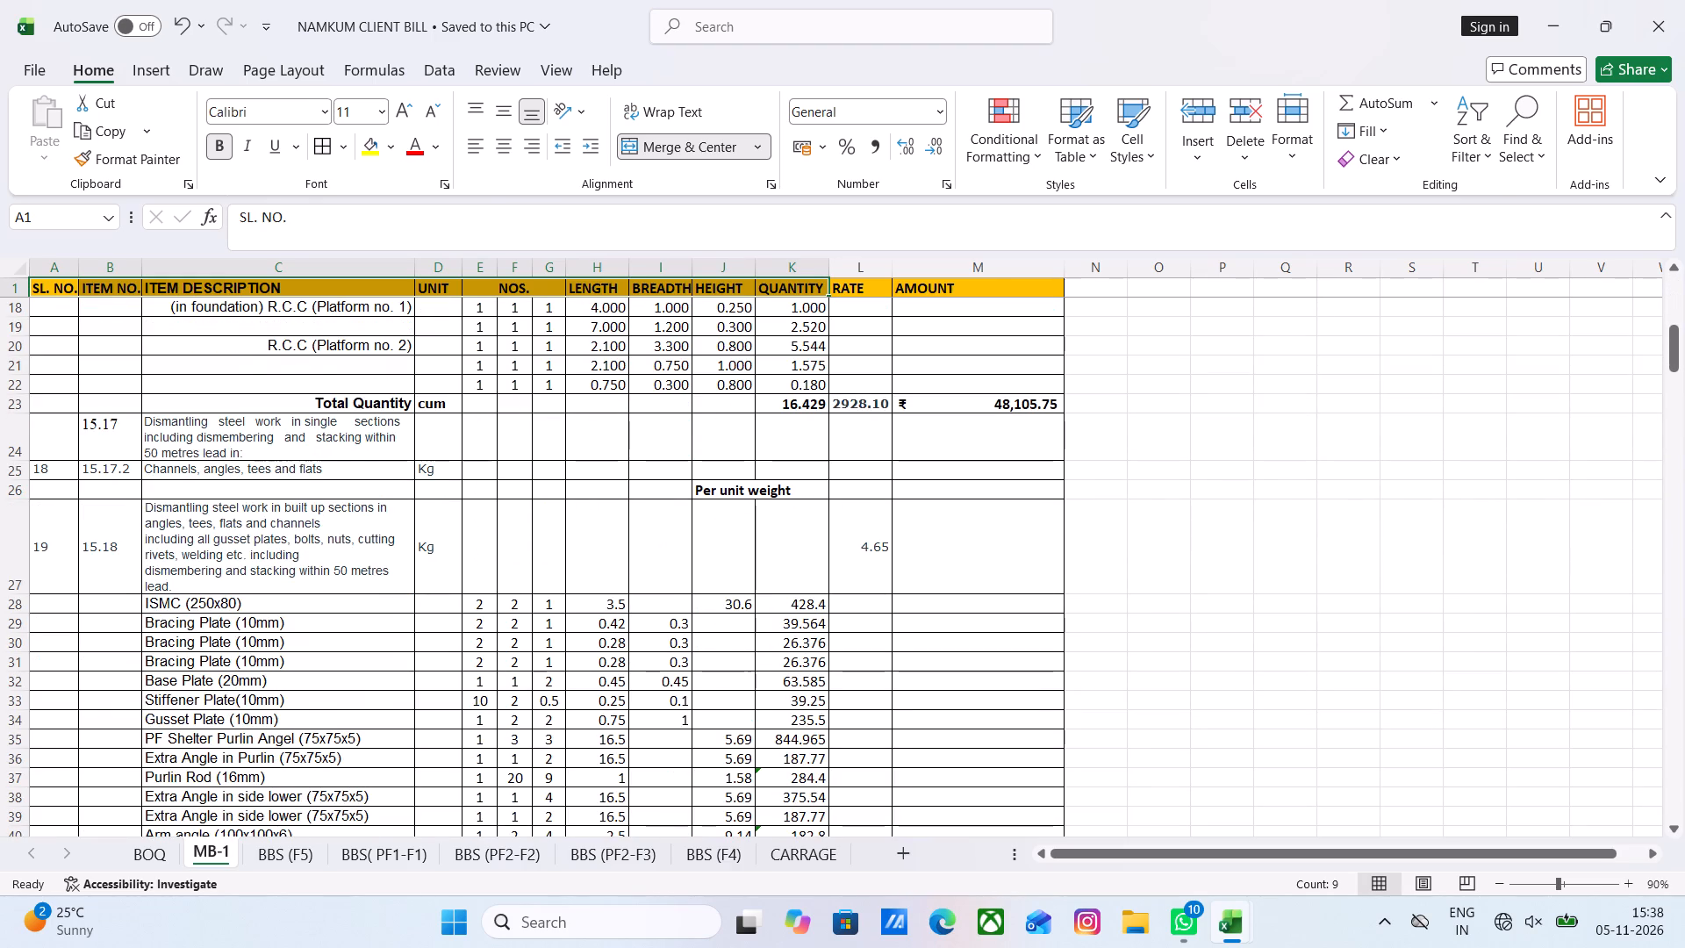
scroll(240, 451, "down", 10)
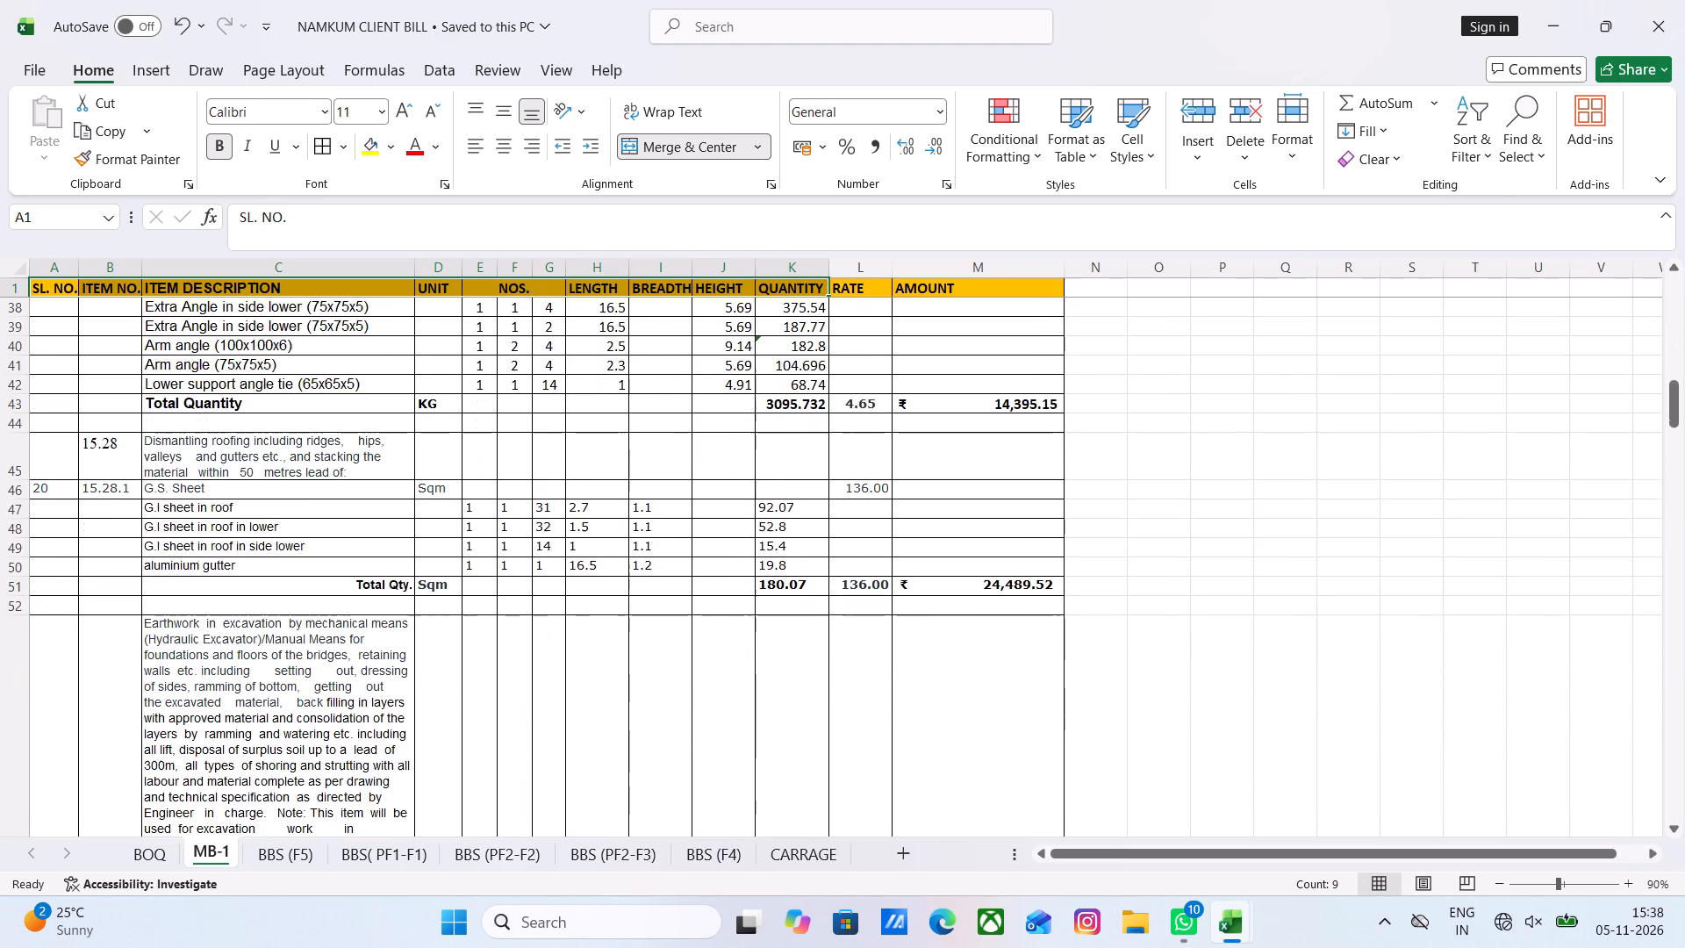
scroll(240, 455, "down", 9)
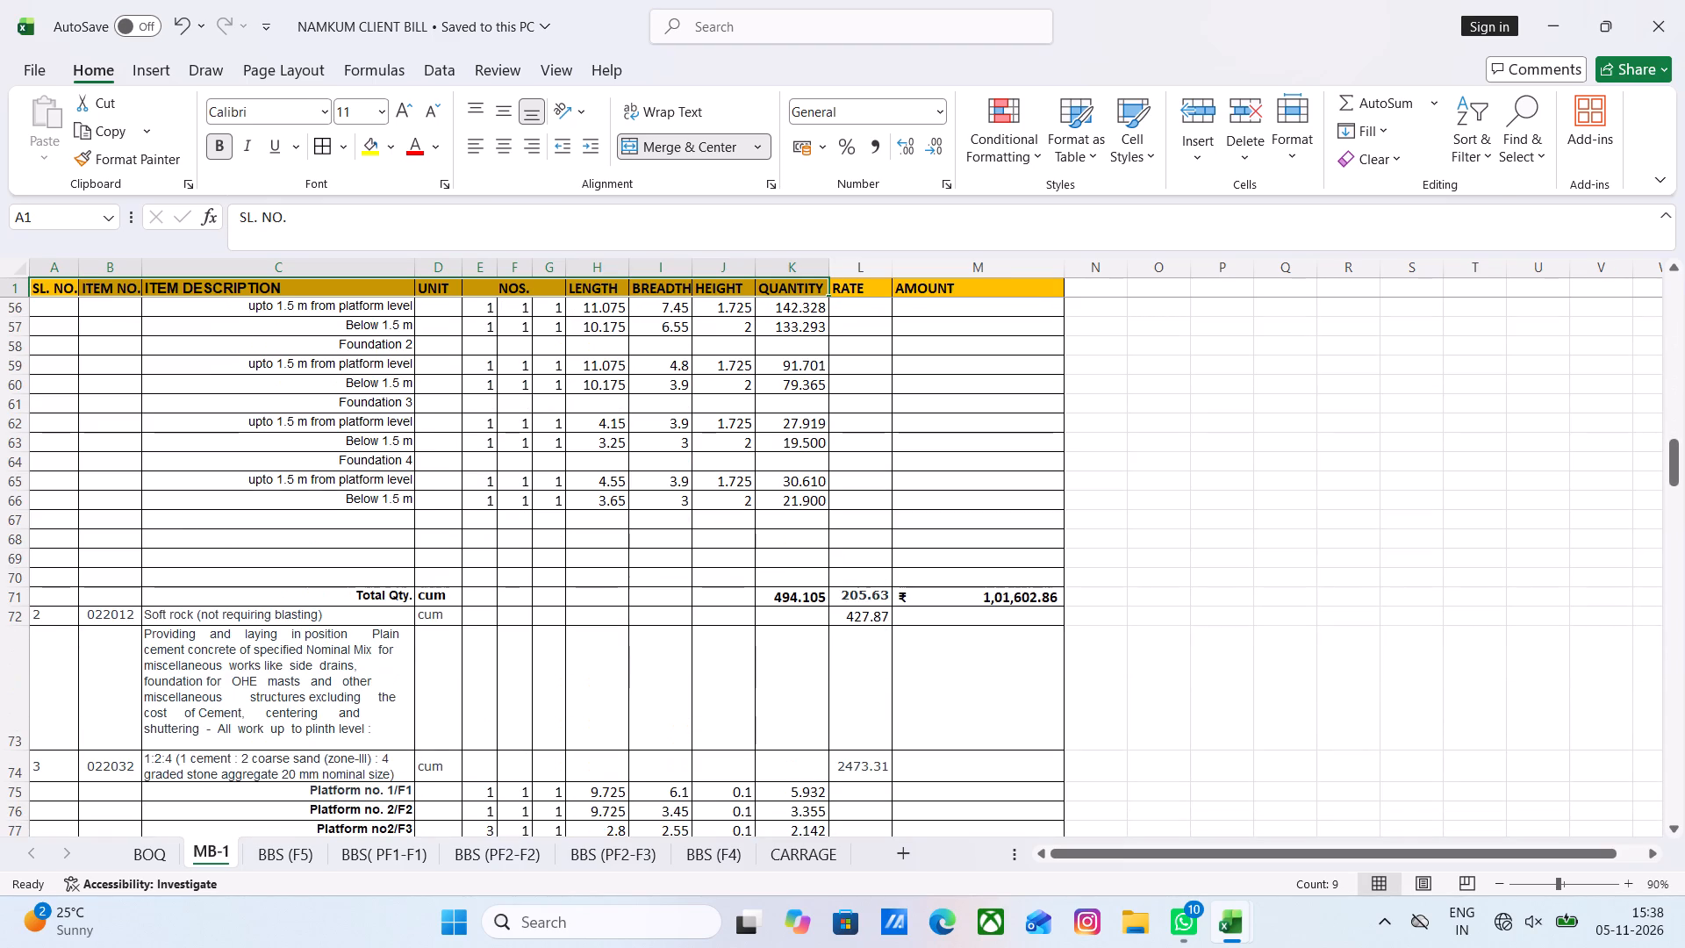
scroll(240, 455, "down", 2)
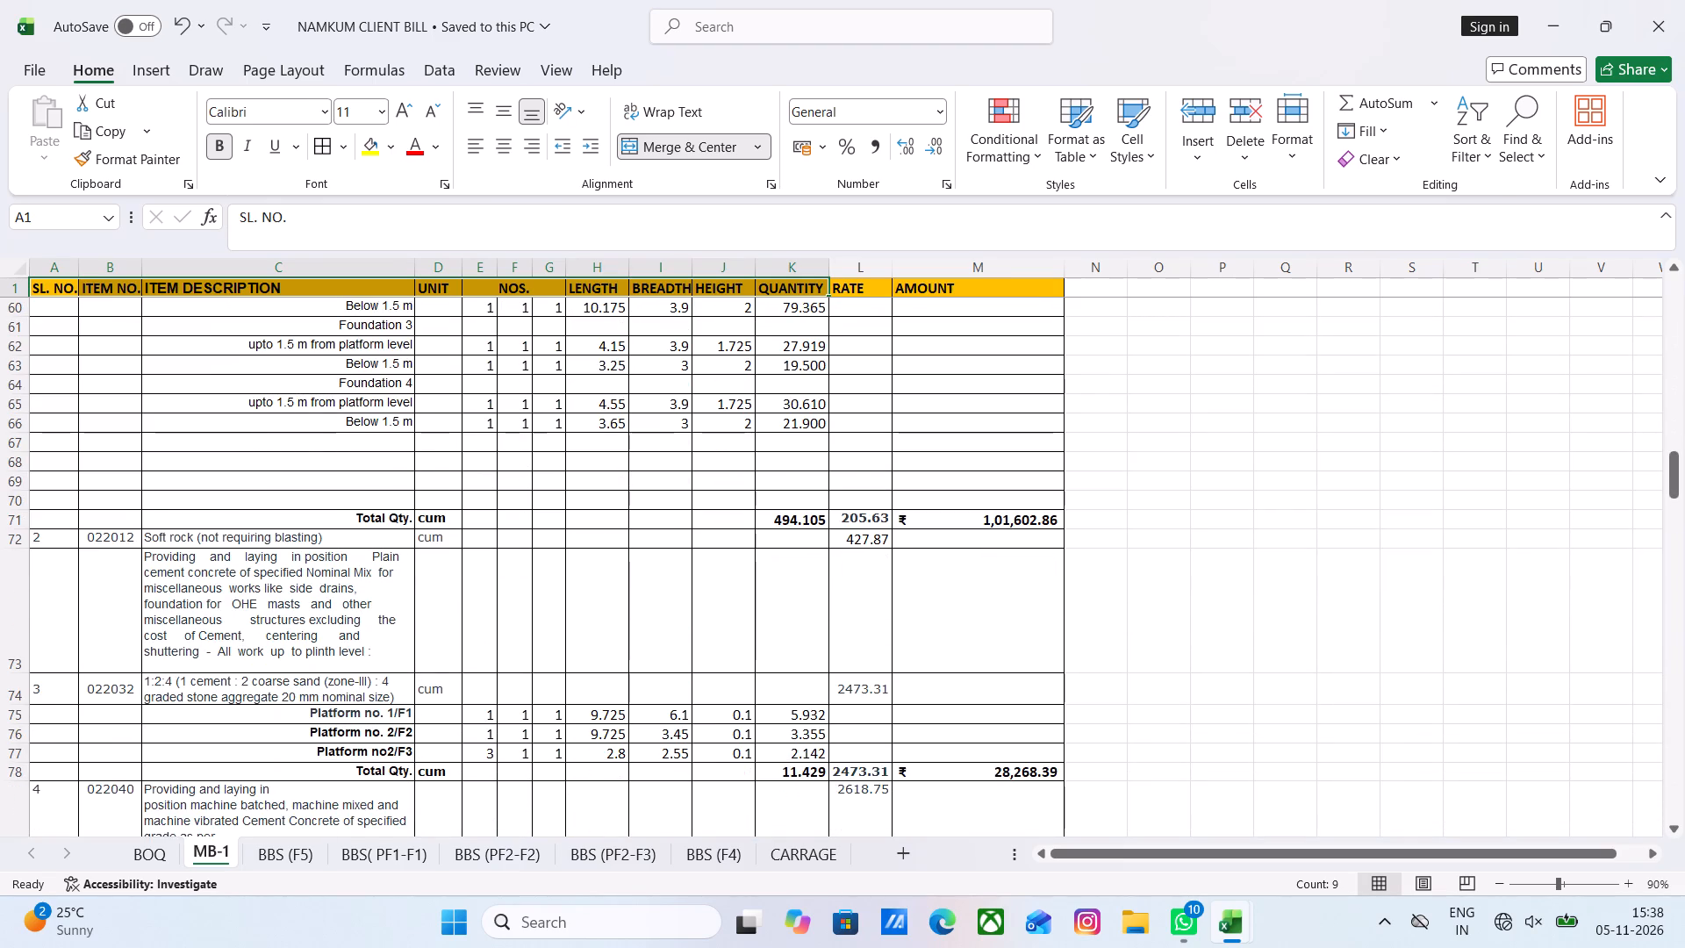
scroll(240, 455, "down", 5)
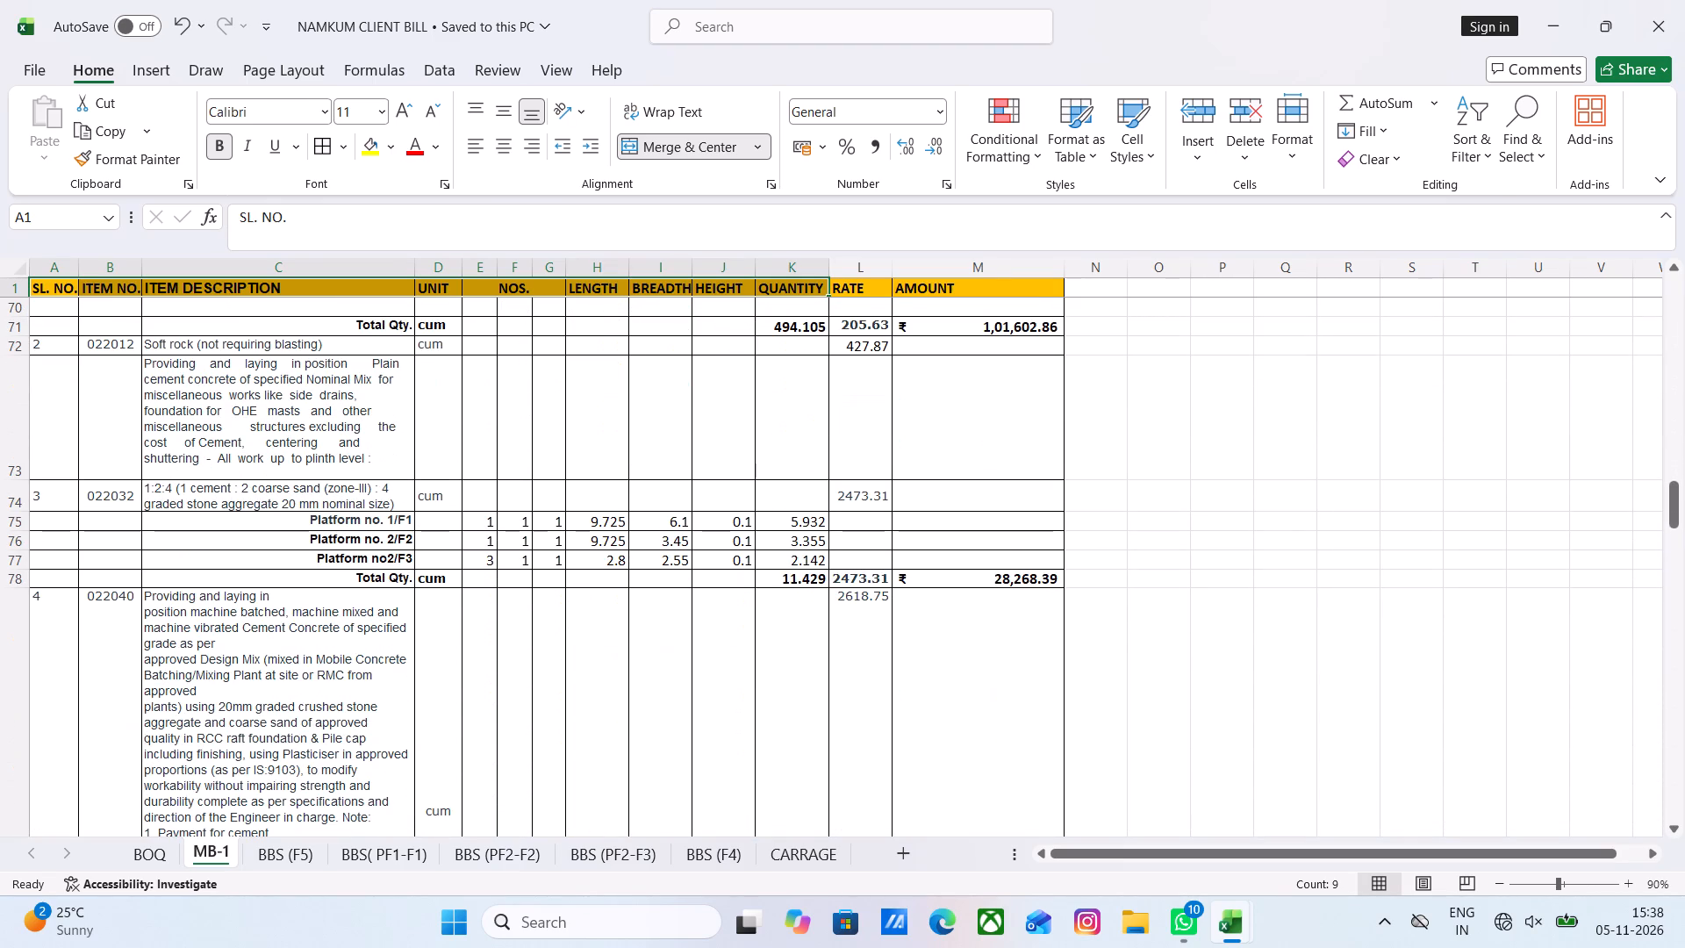
scroll(240, 454, "down", 1)
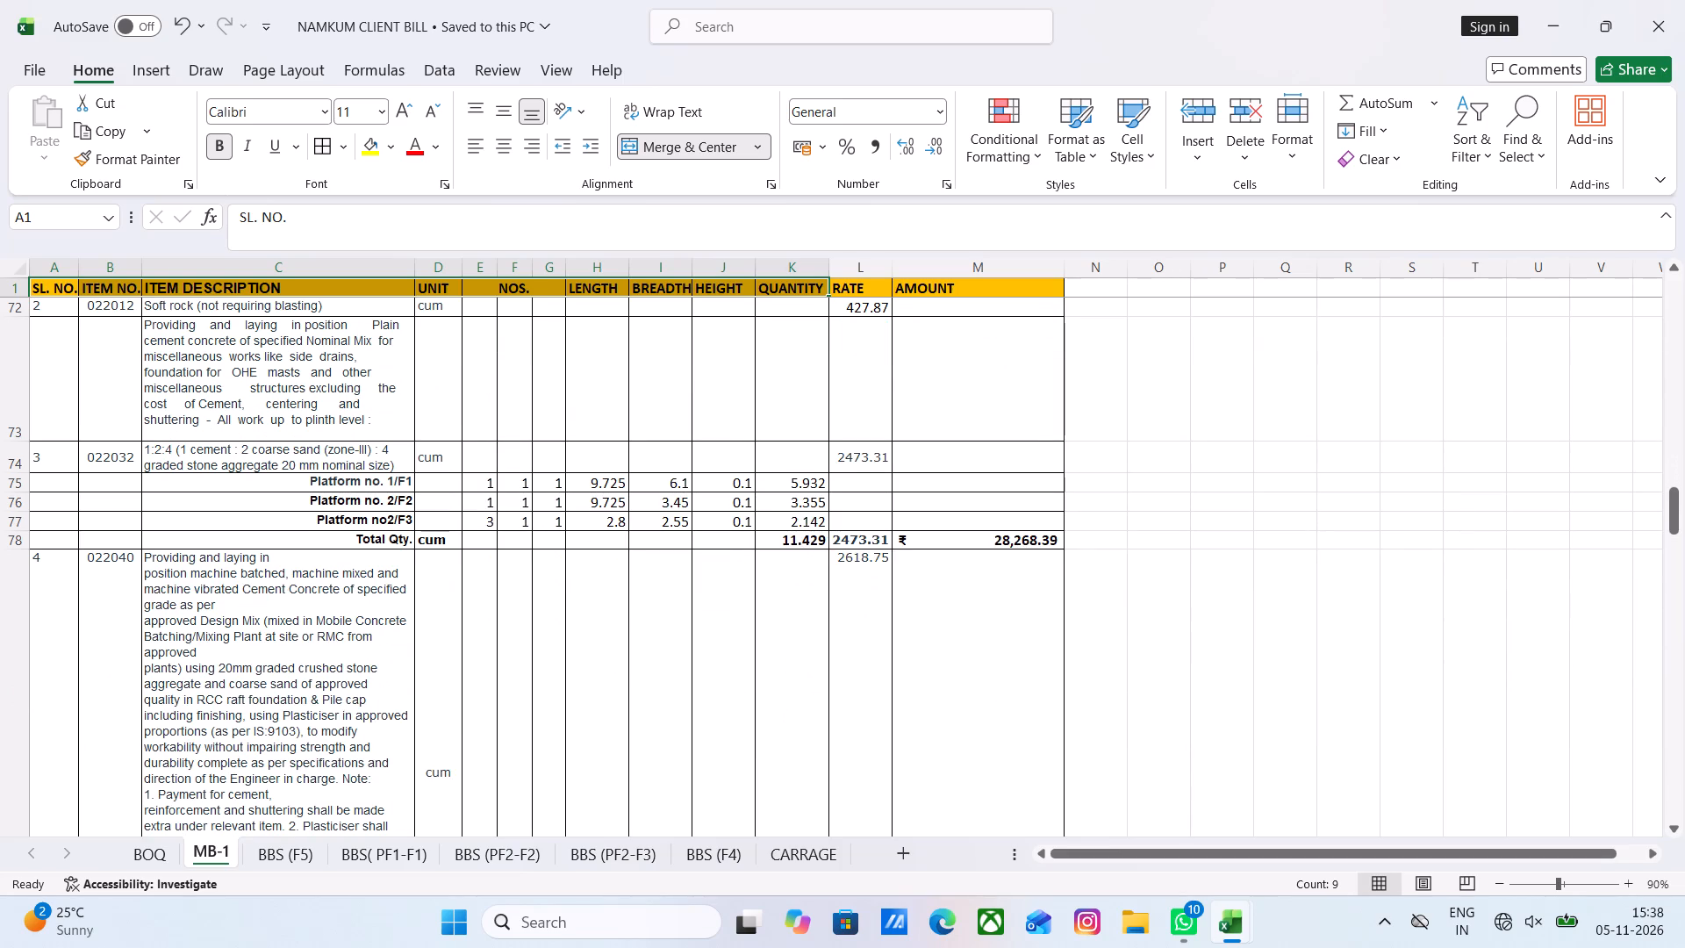
scroll(241, 453, "down", 3)
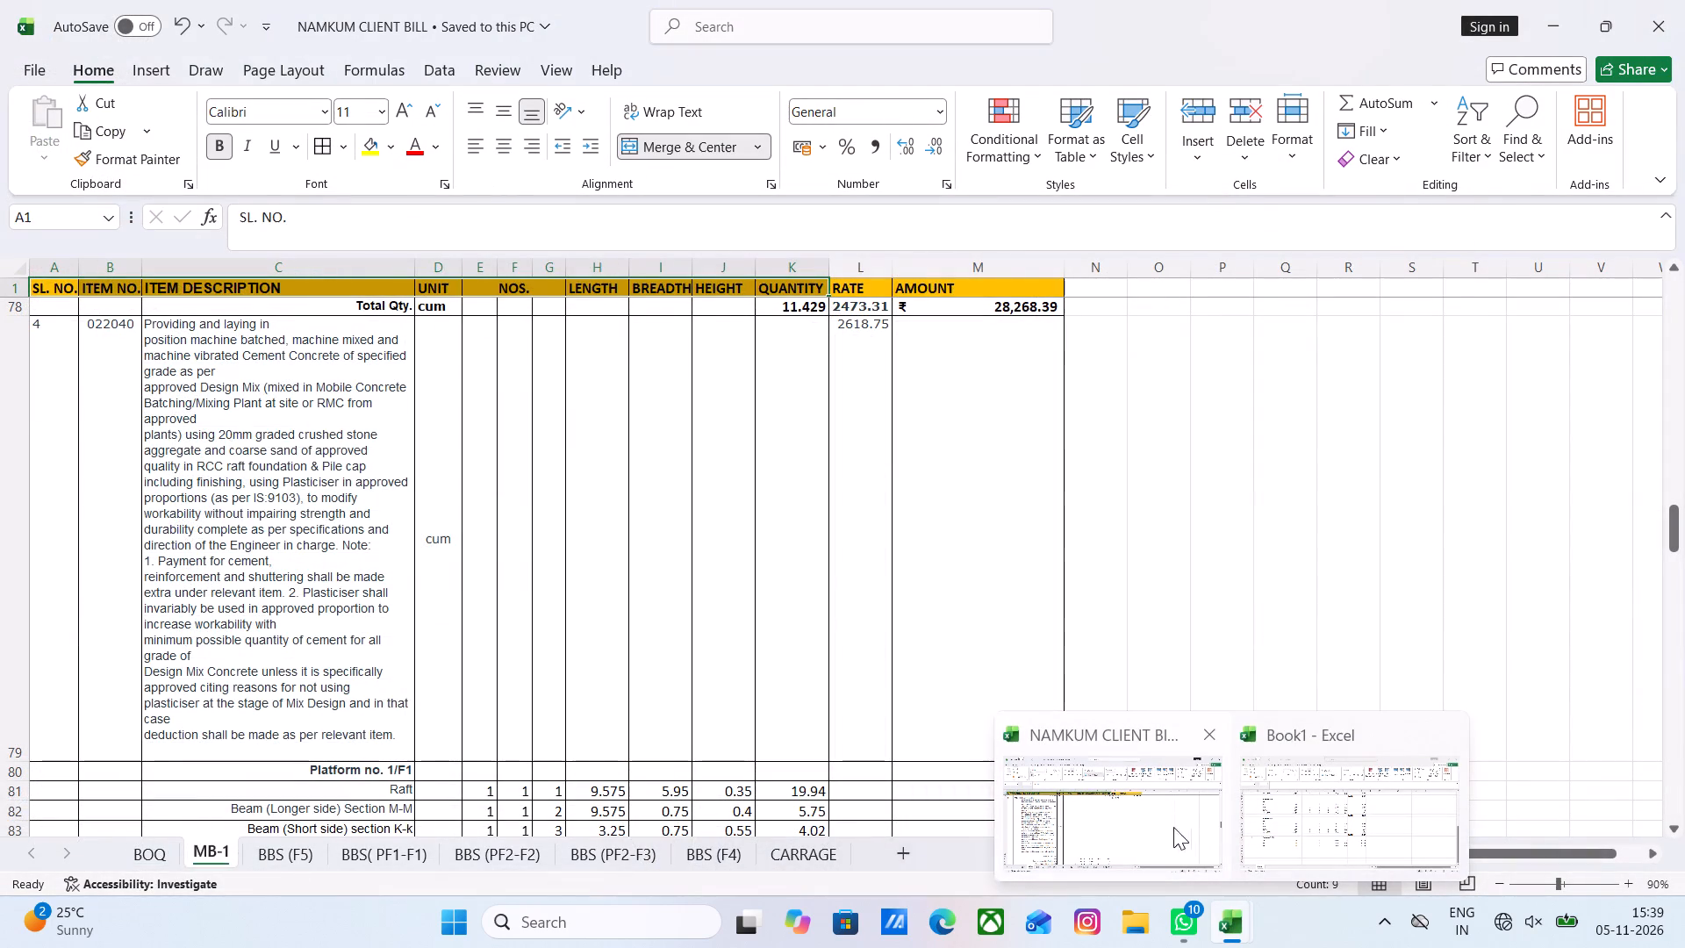
Look over the F3, F4 and F5 schedules and check the 12 mm total length formula of F5's long-span Raft Footing.
left_click(626, 858)
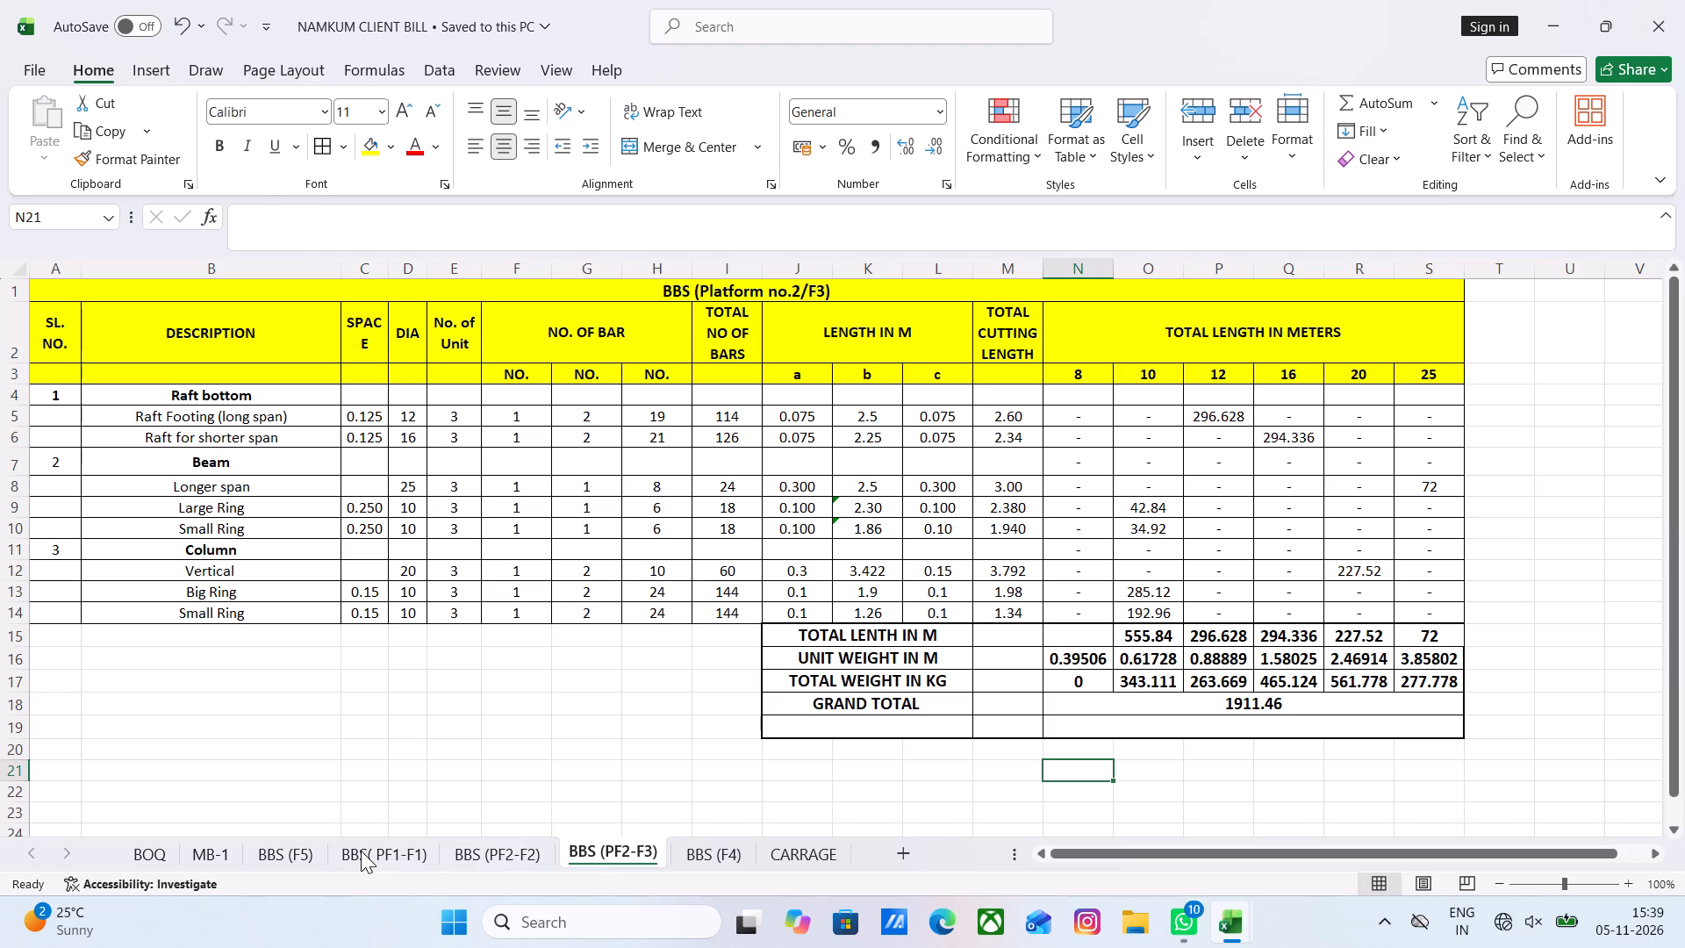
left_click(717, 853)
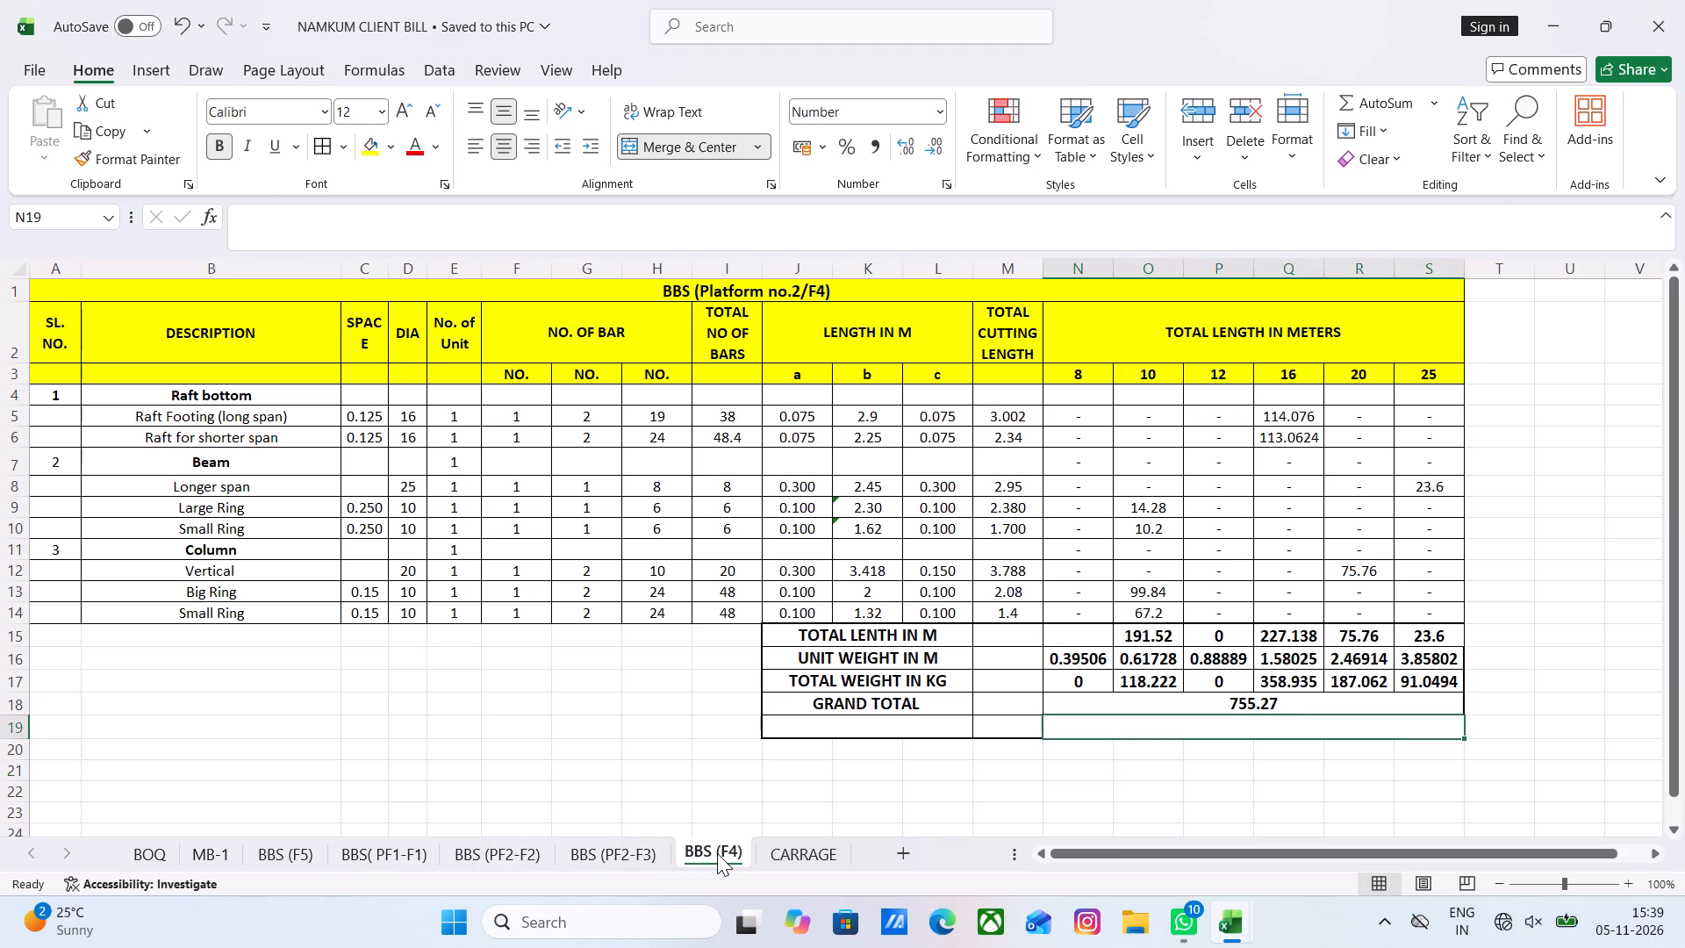
left_click(290, 863)
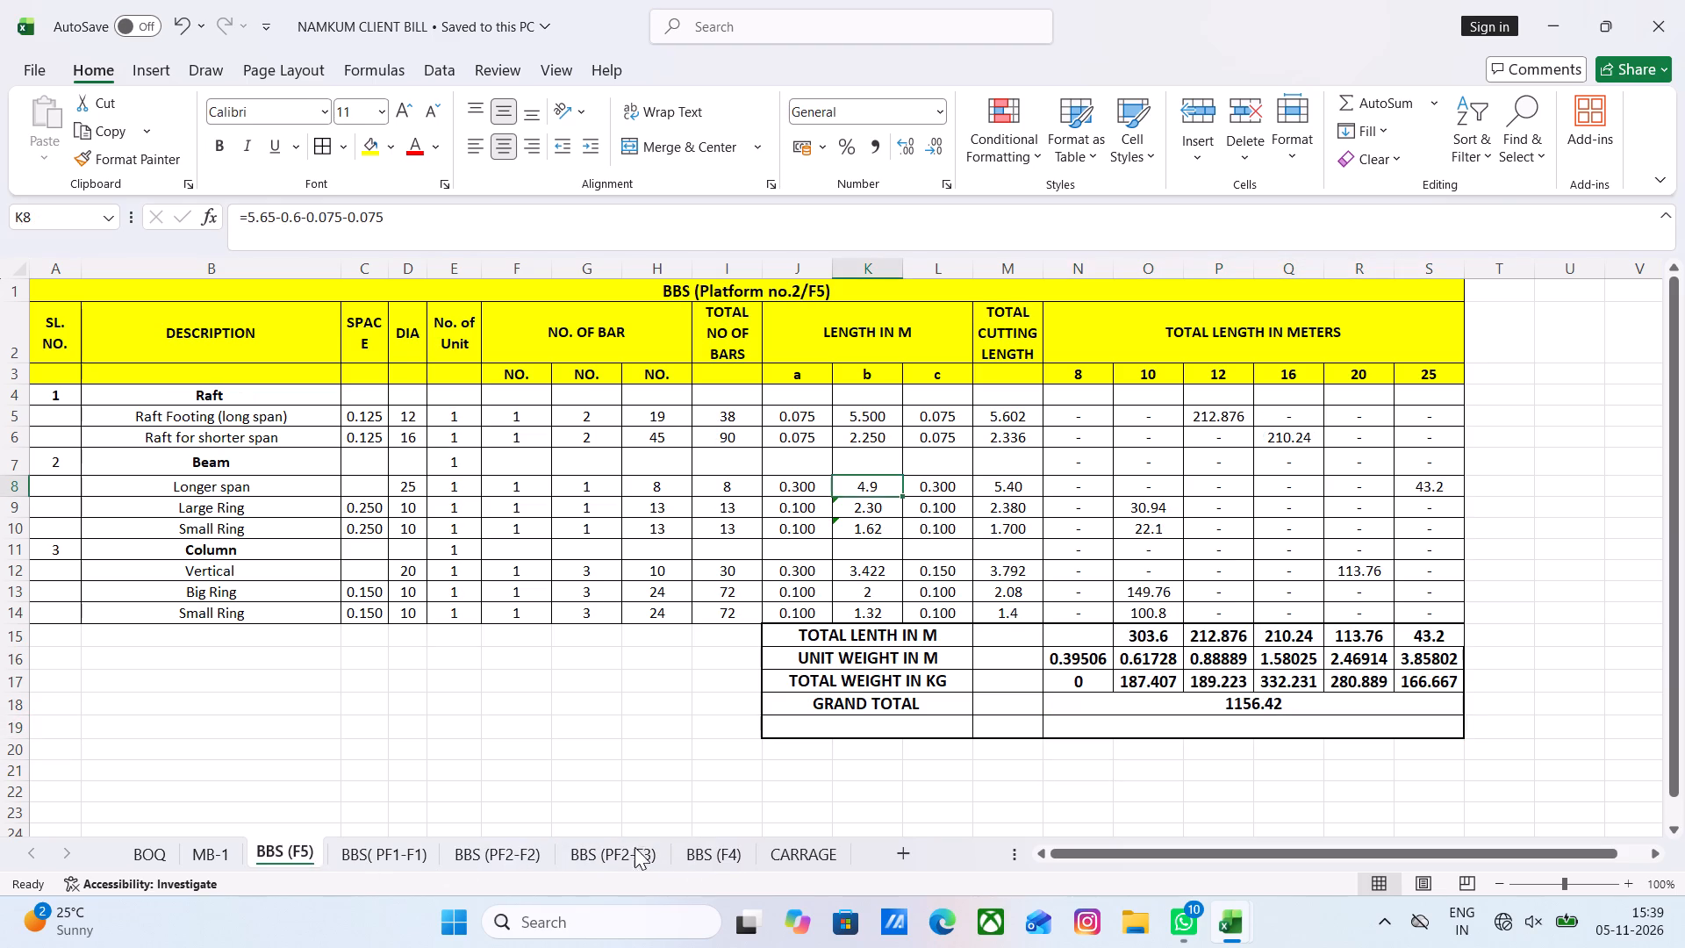
left_click(723, 708)
left_click(542, 715)
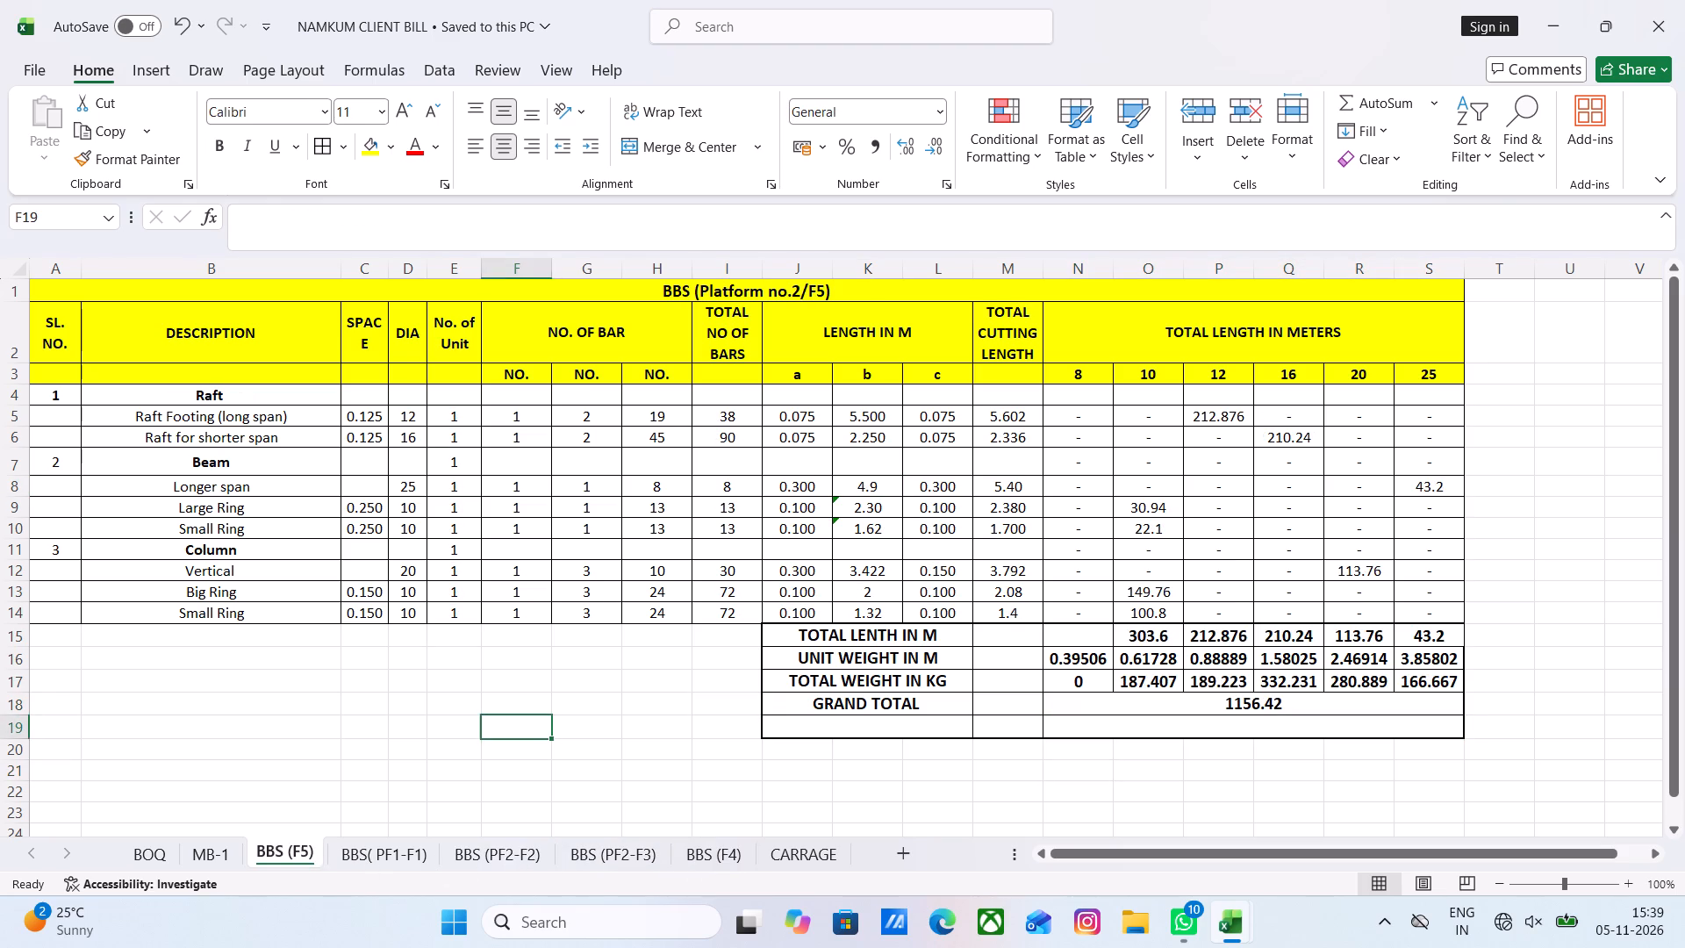
left_click(579, 758)
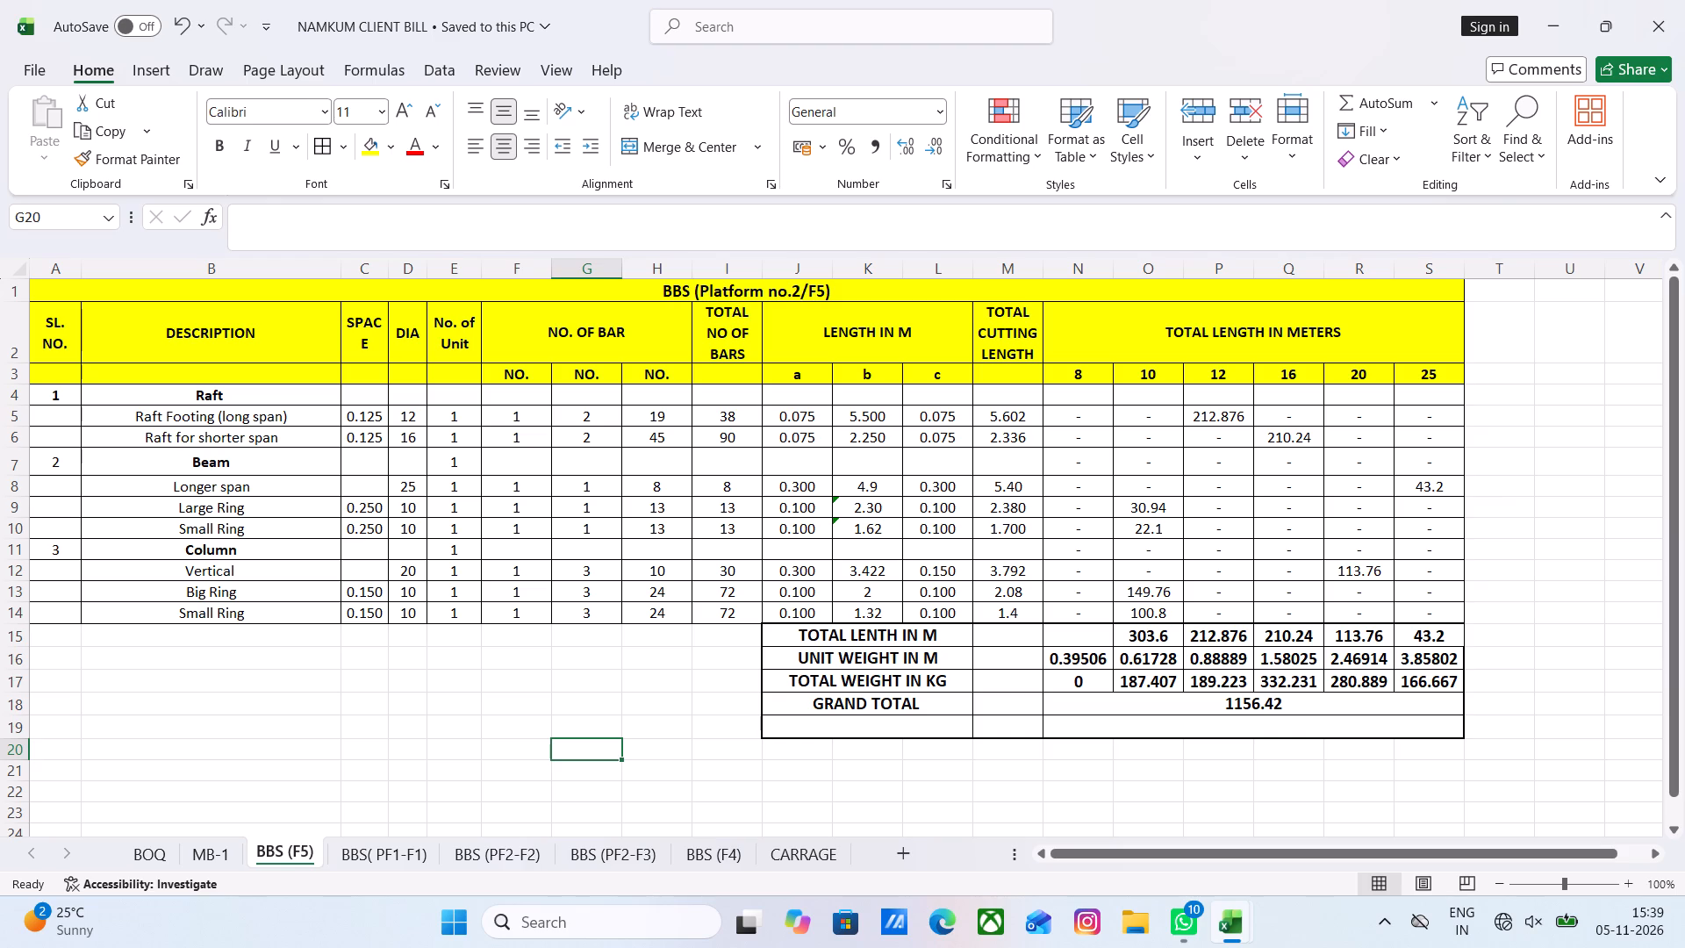
left_click(755, 756)
triple_click(1223, 415)
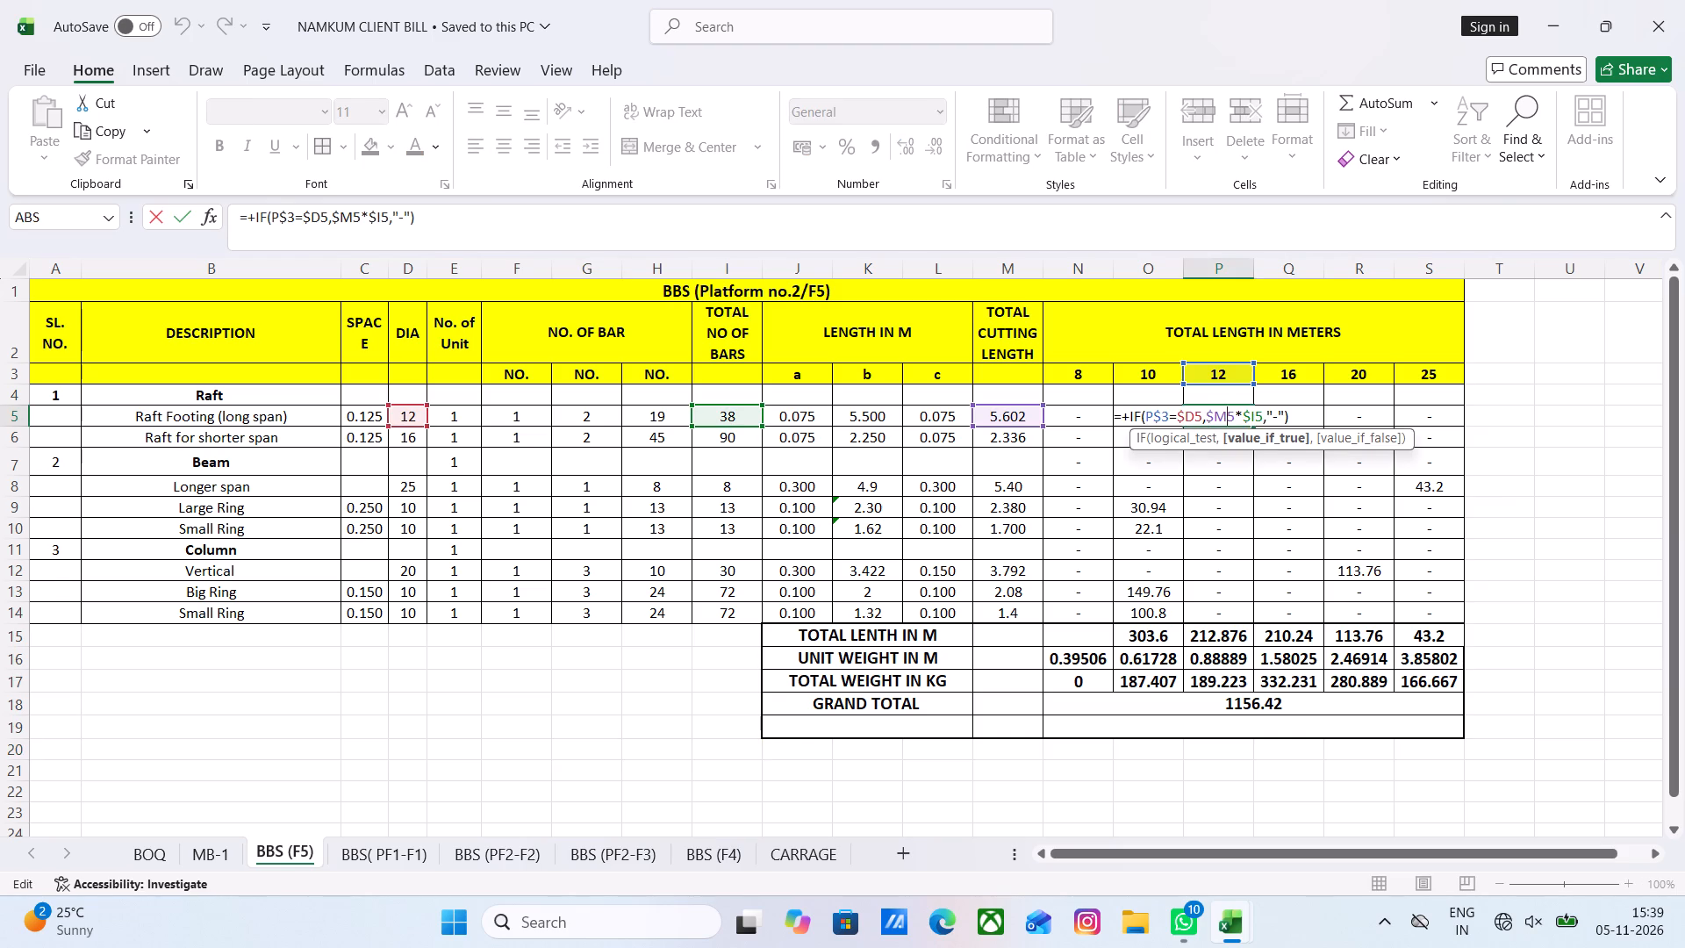
key("Escape")
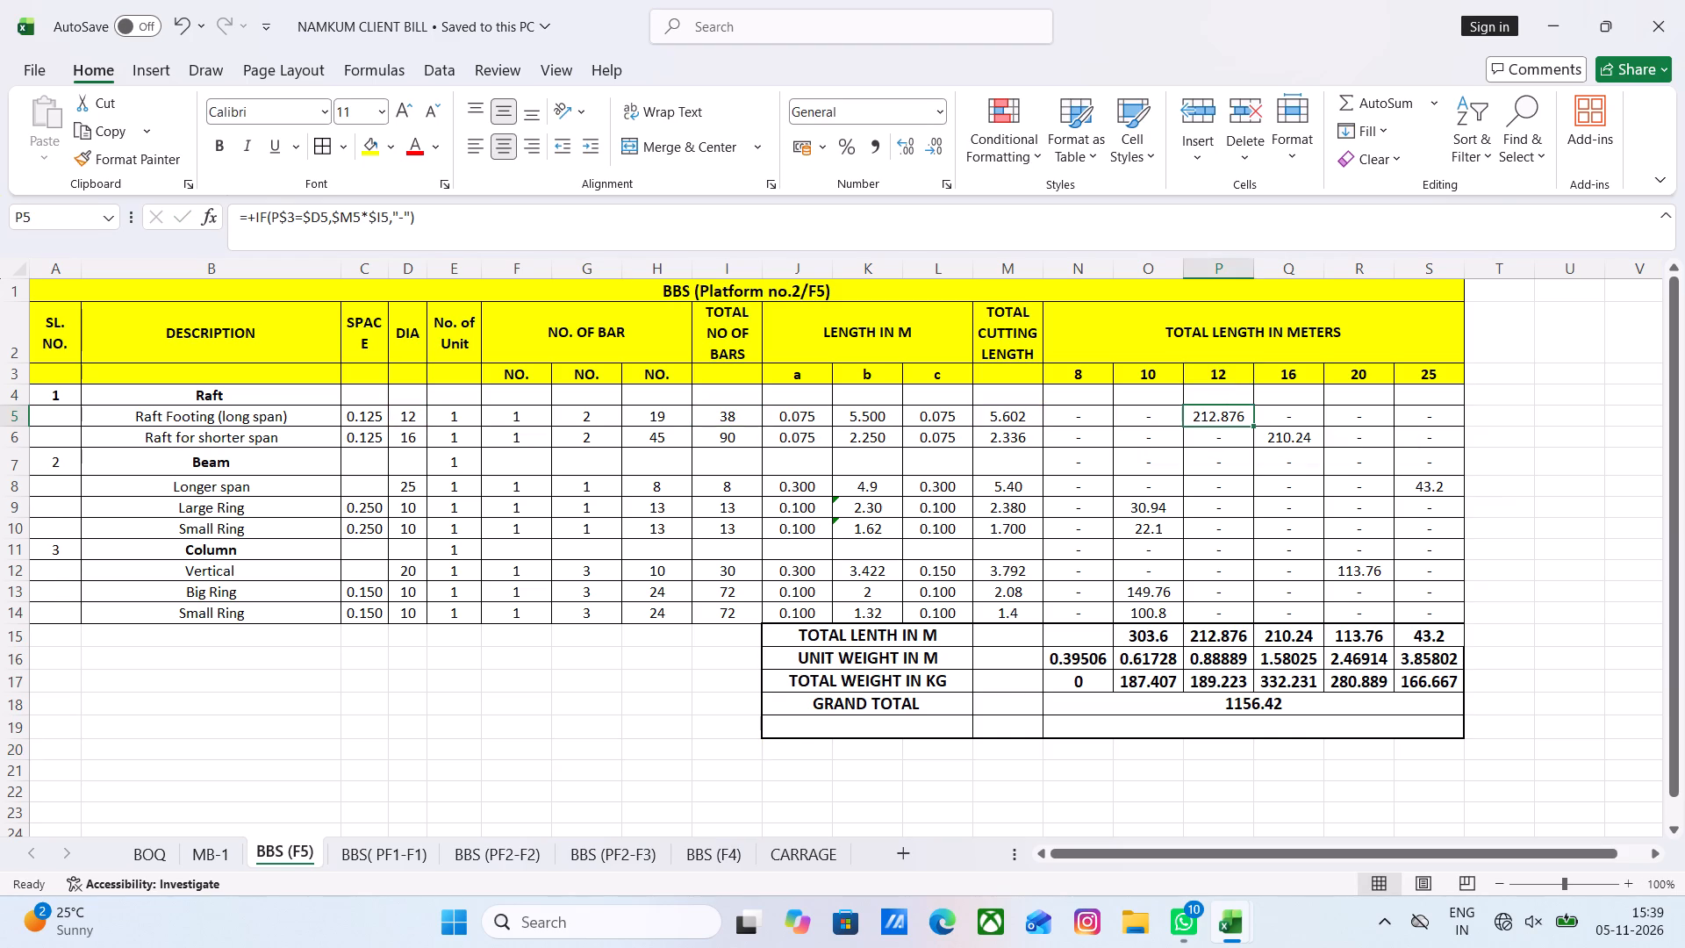
Compare the length b formulas of the column's Vertical bars in the F5 and F3 schedules.
left_click(864, 572)
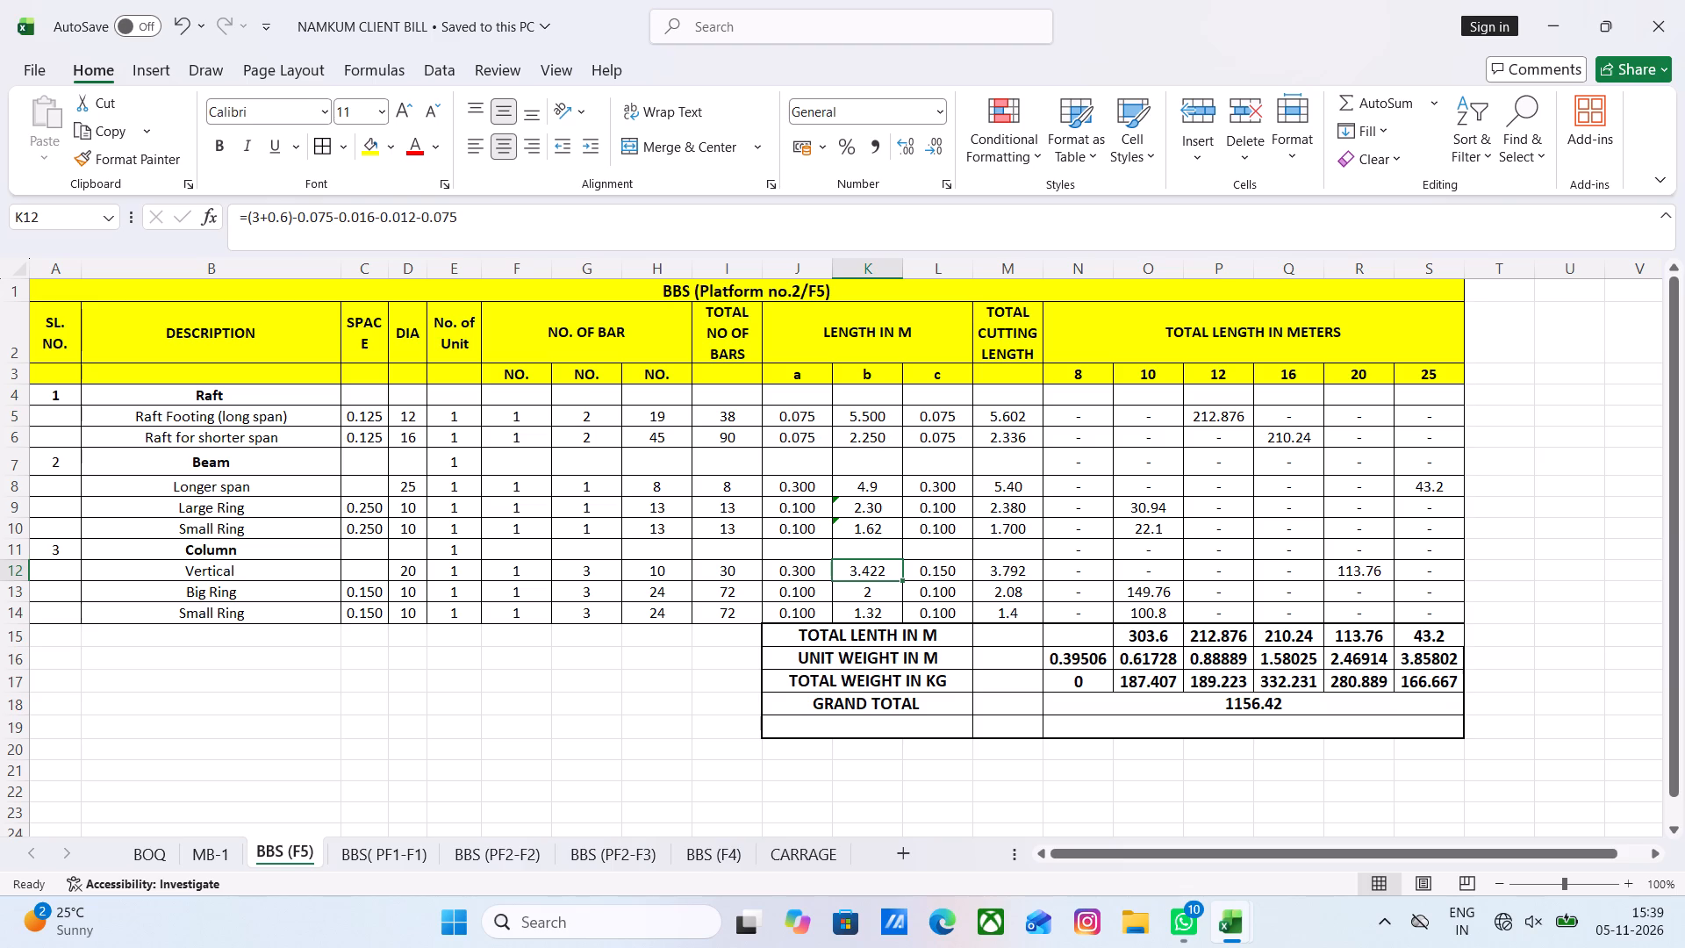
key("Escape")
left_click(641, 847)
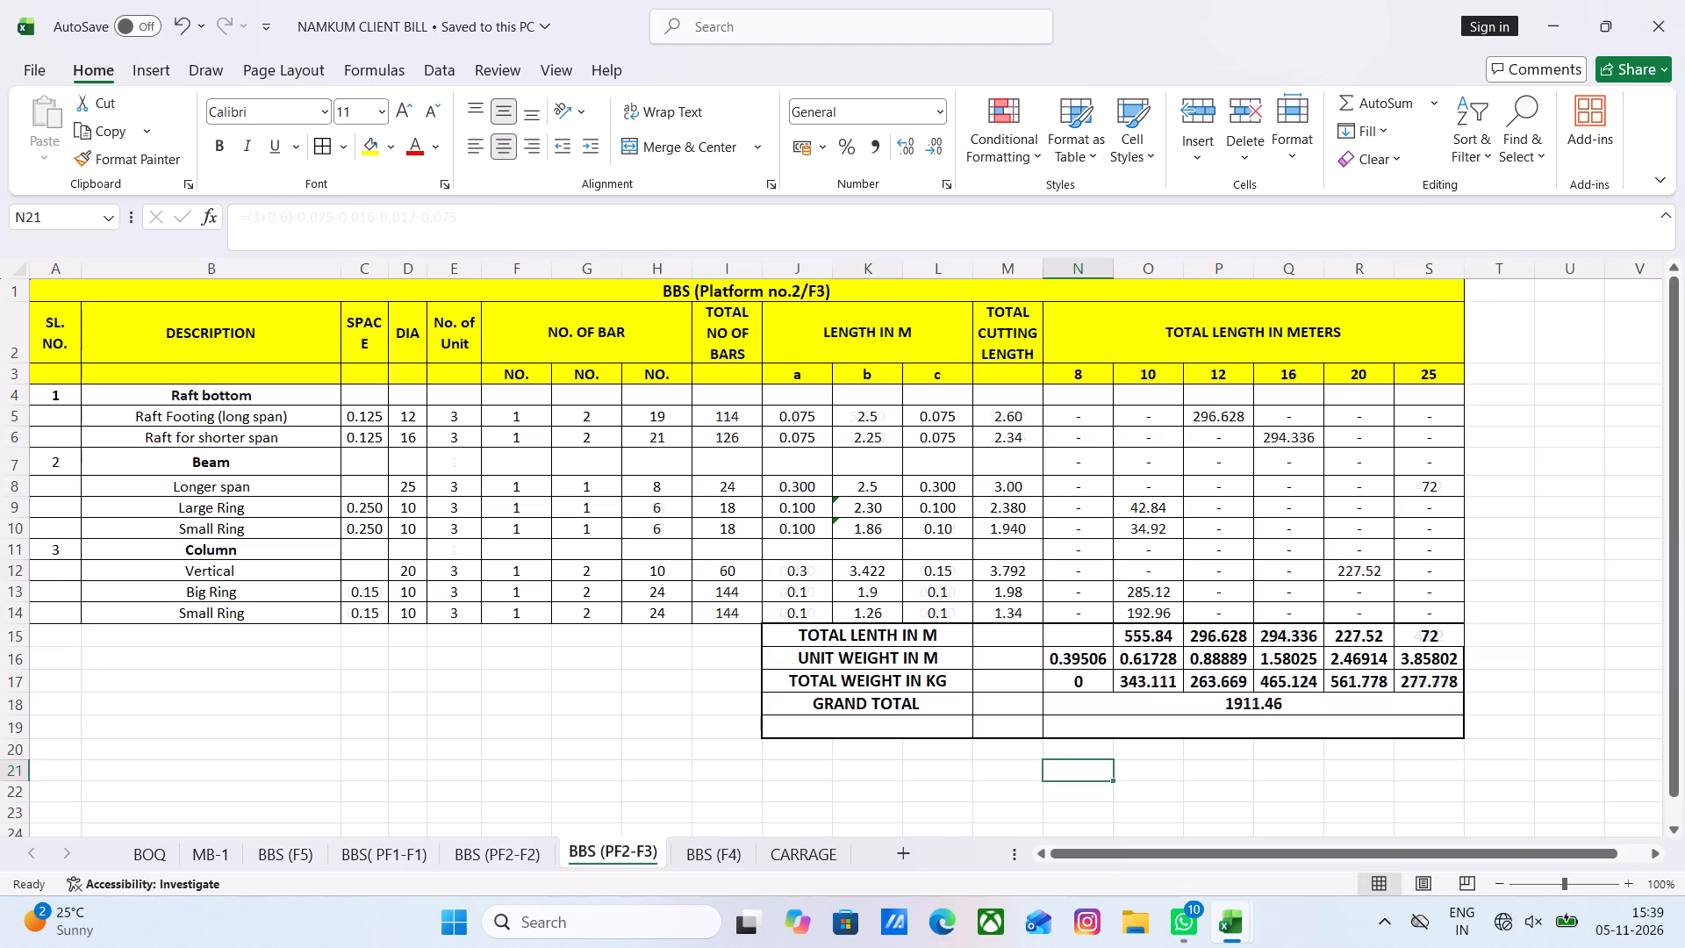
left_click(876, 570)
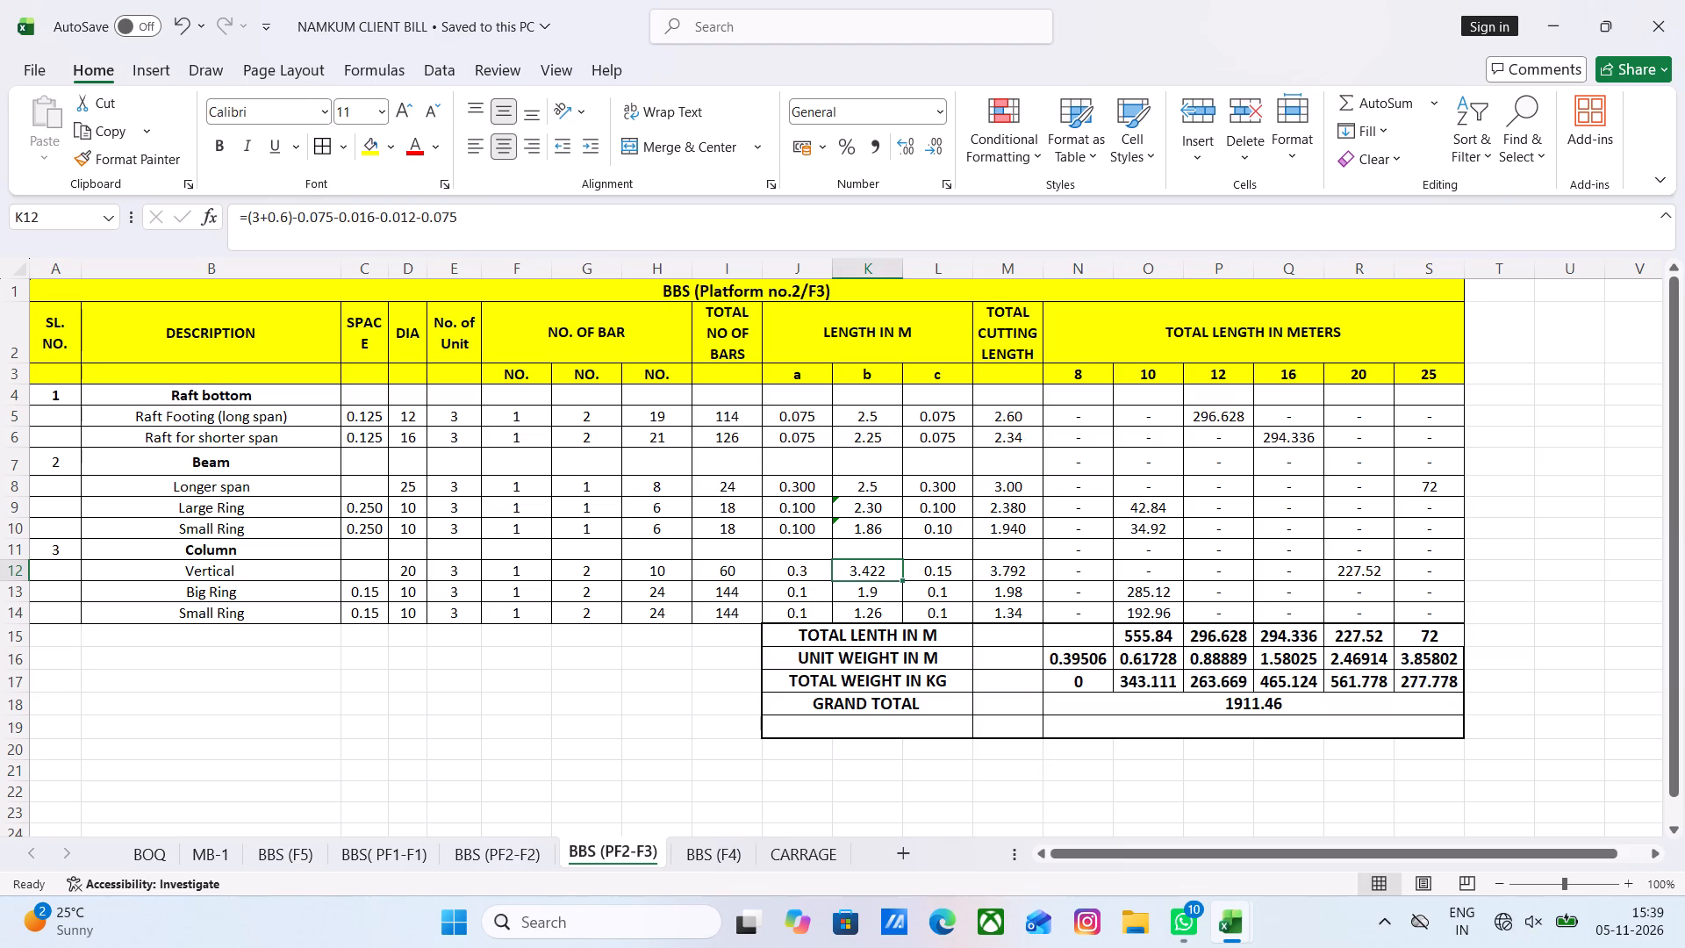
key("Escape")
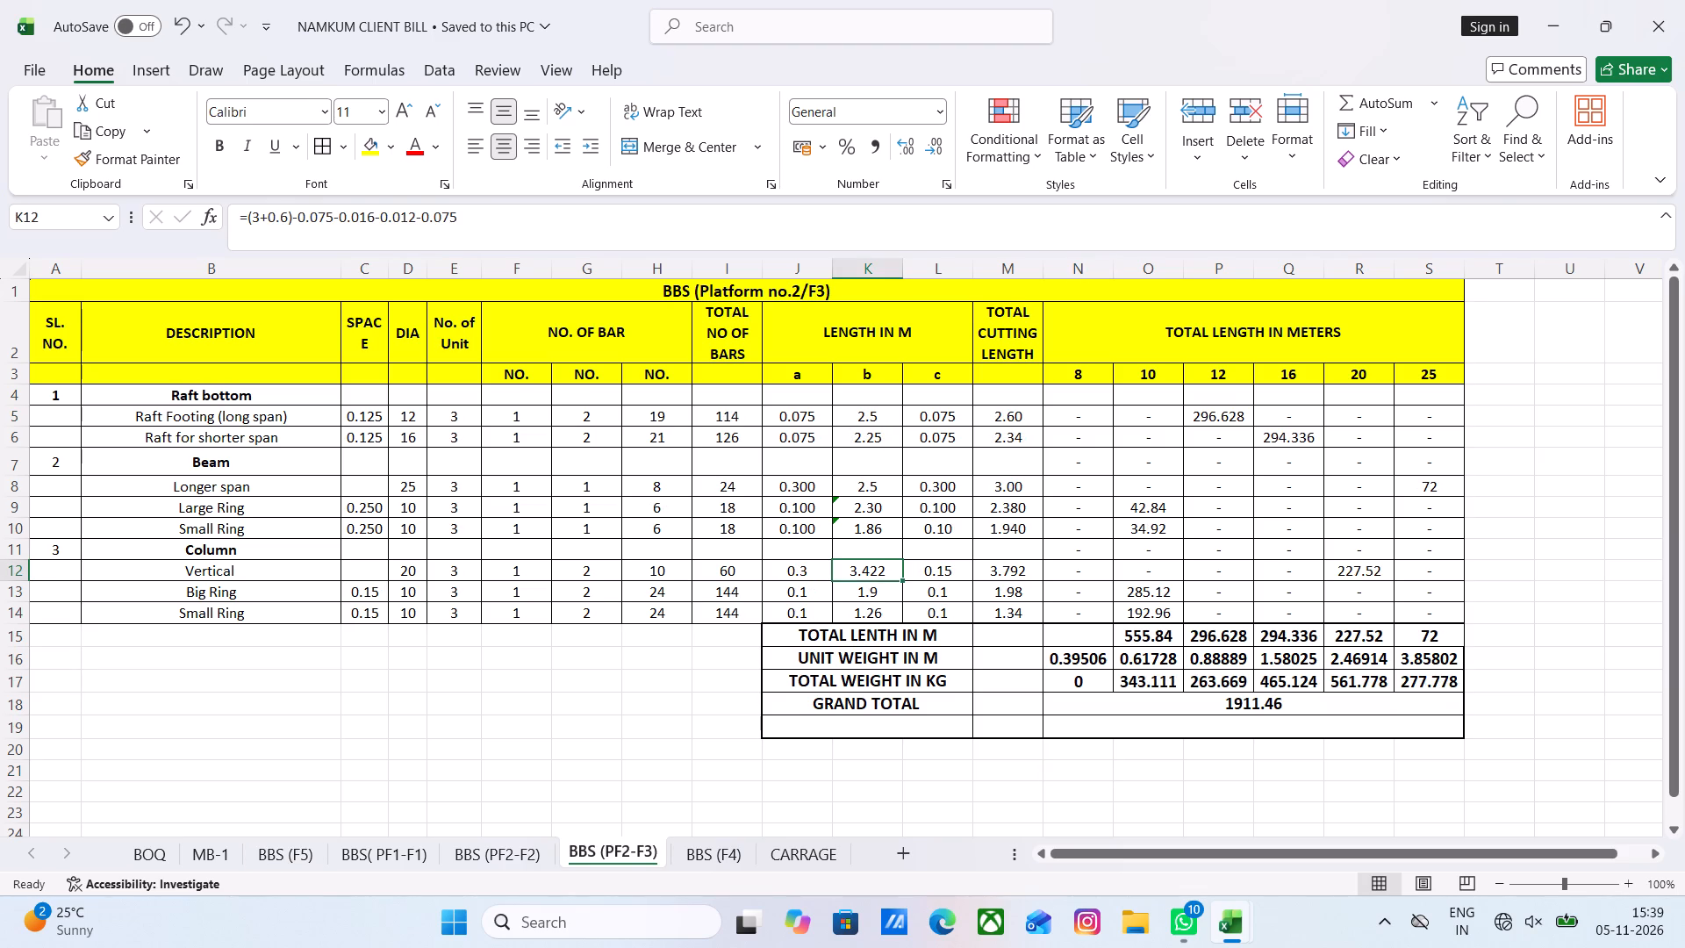
key("Escape")
left_click(493, 729)
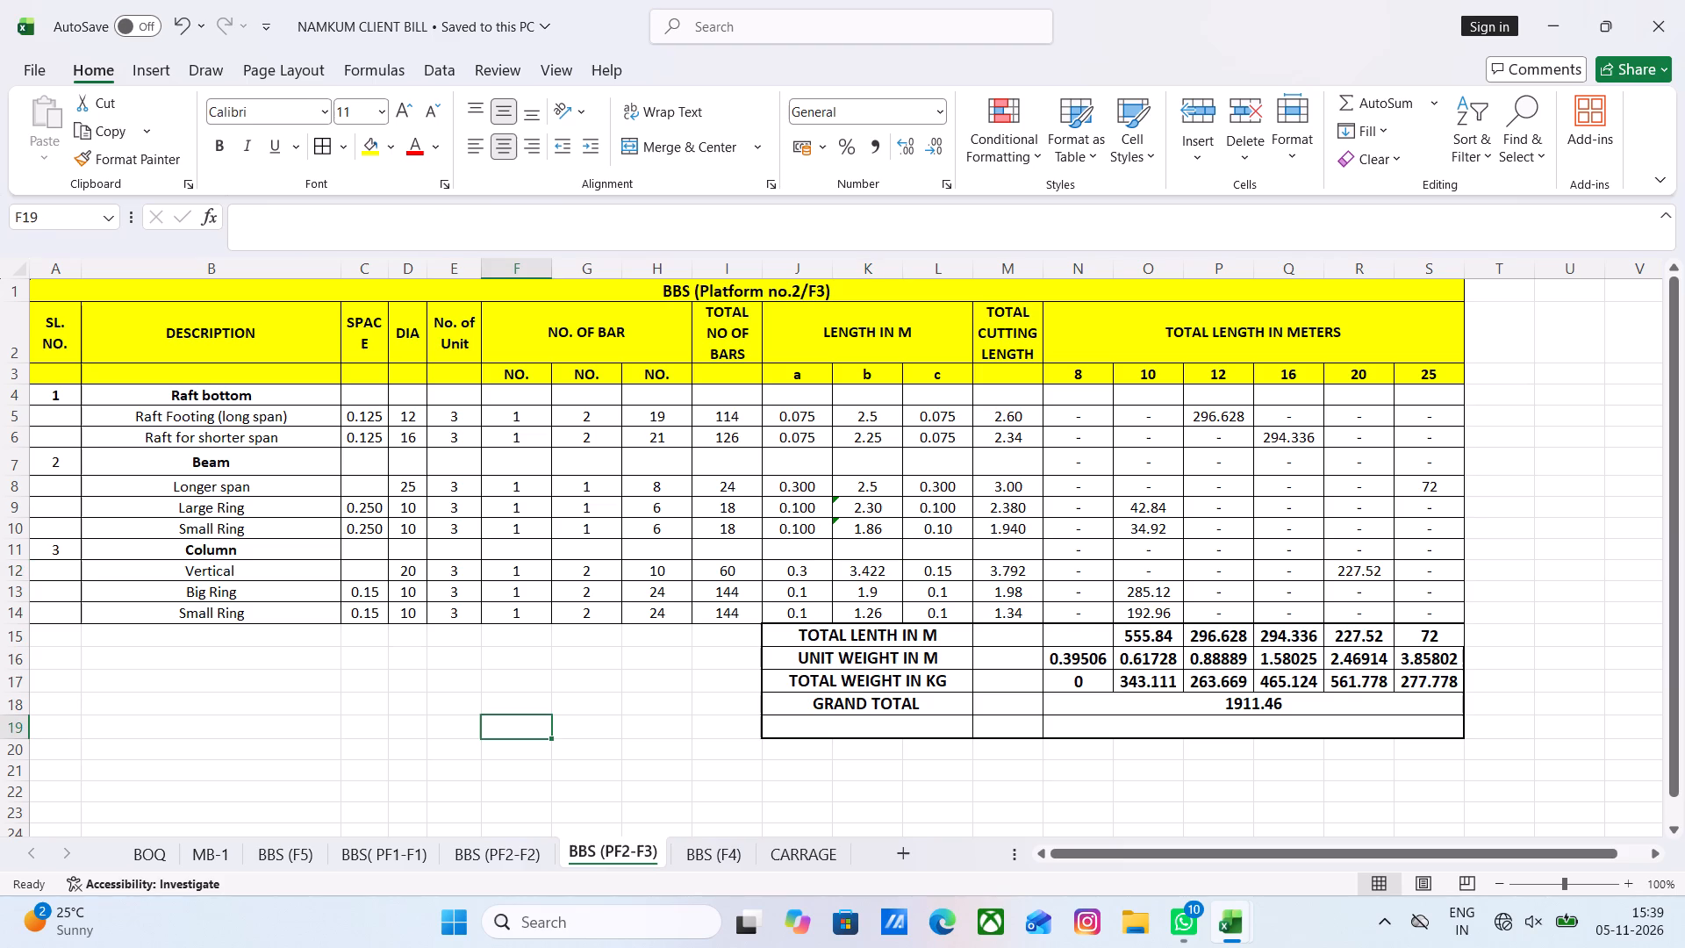